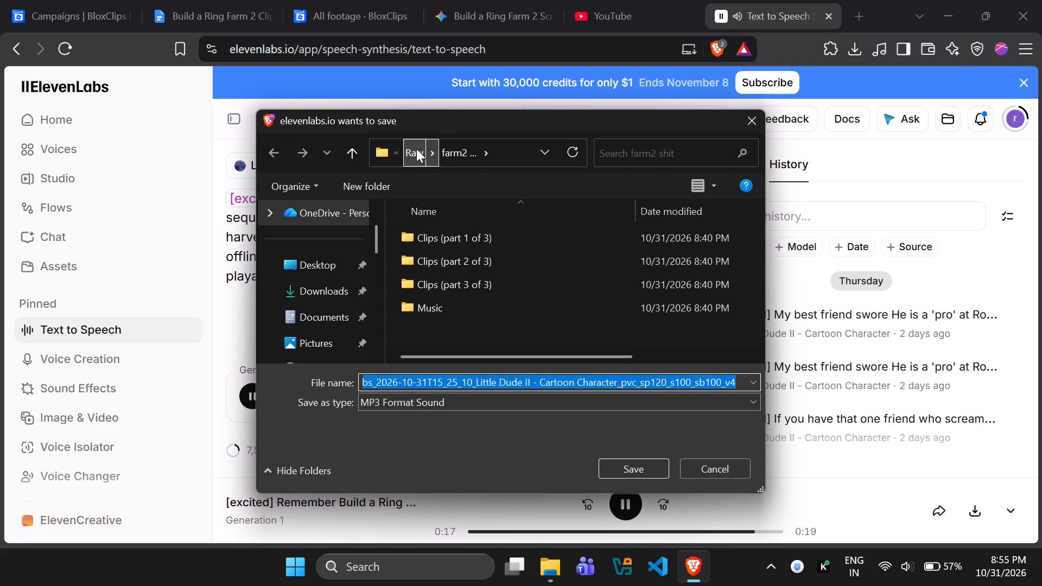
pyautogui.click(410, 152)
pyautogui.click(416, 156)
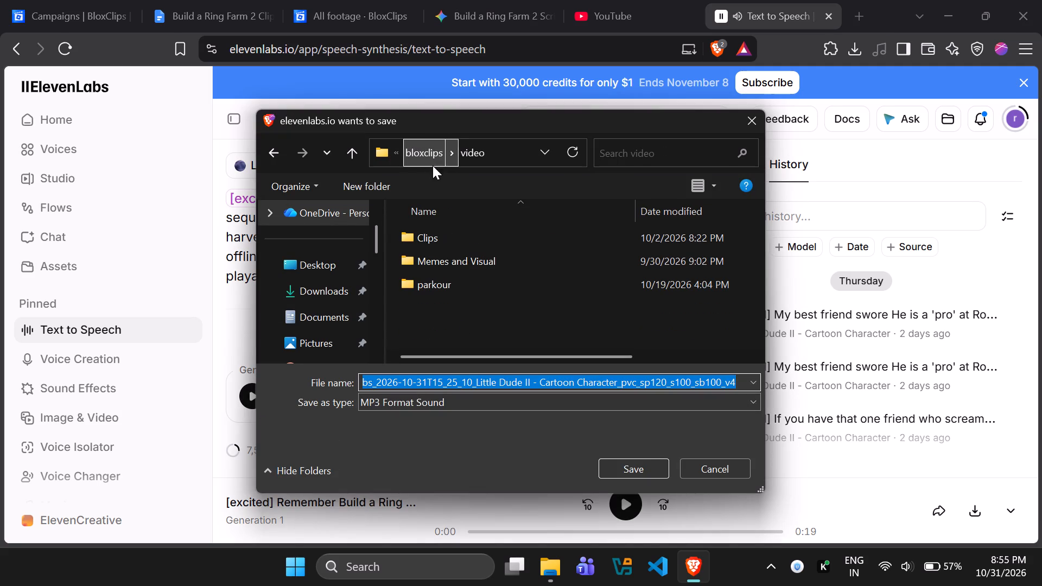
pyautogui.click(464, 154)
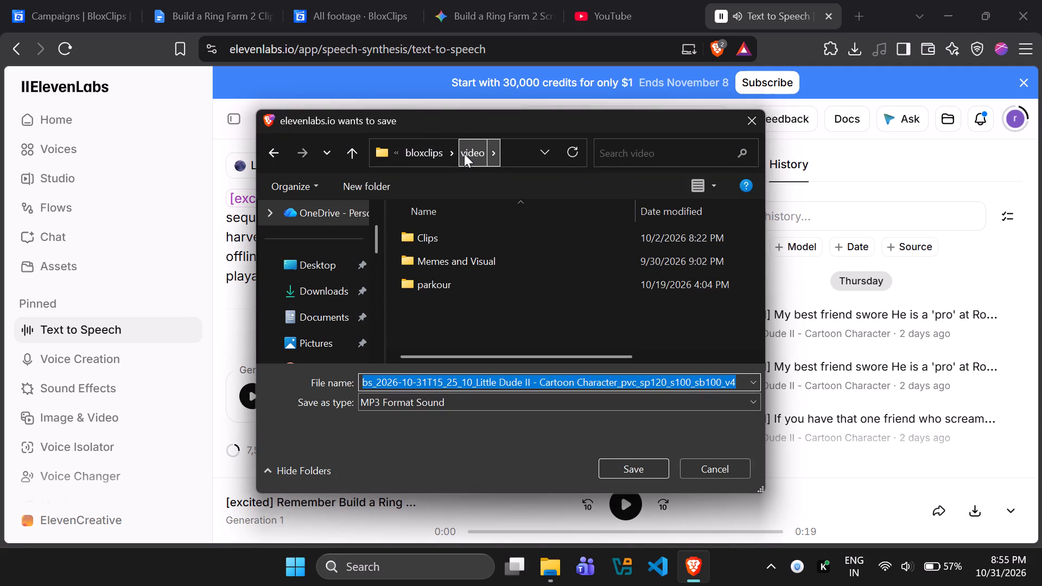
pyautogui.click(456, 154)
pyautogui.click(456, 173)
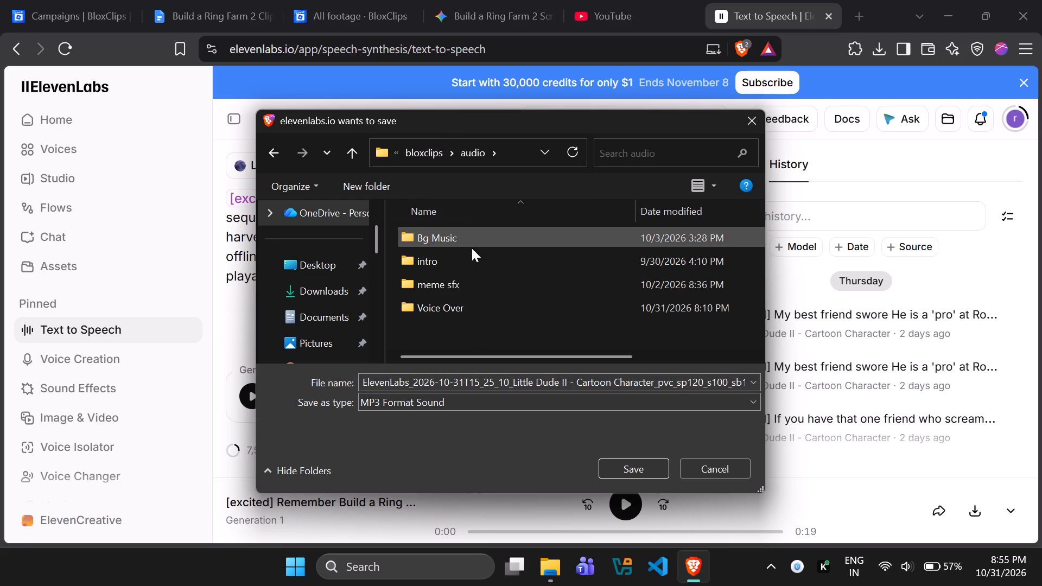
pyautogui.doubleClick(458, 297)
pyautogui.click(460, 302)
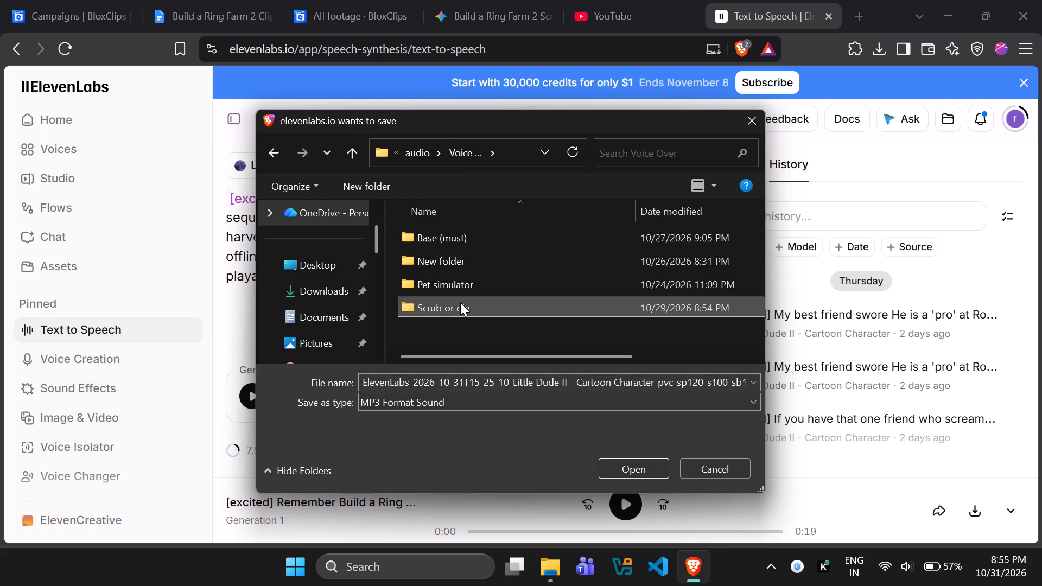
# Create a folder named "build a ring farm" inside Voice Over and open it.
pyautogui.click(475, 328)
pyautogui.hotkey('ctrl', 'shift', 'n')
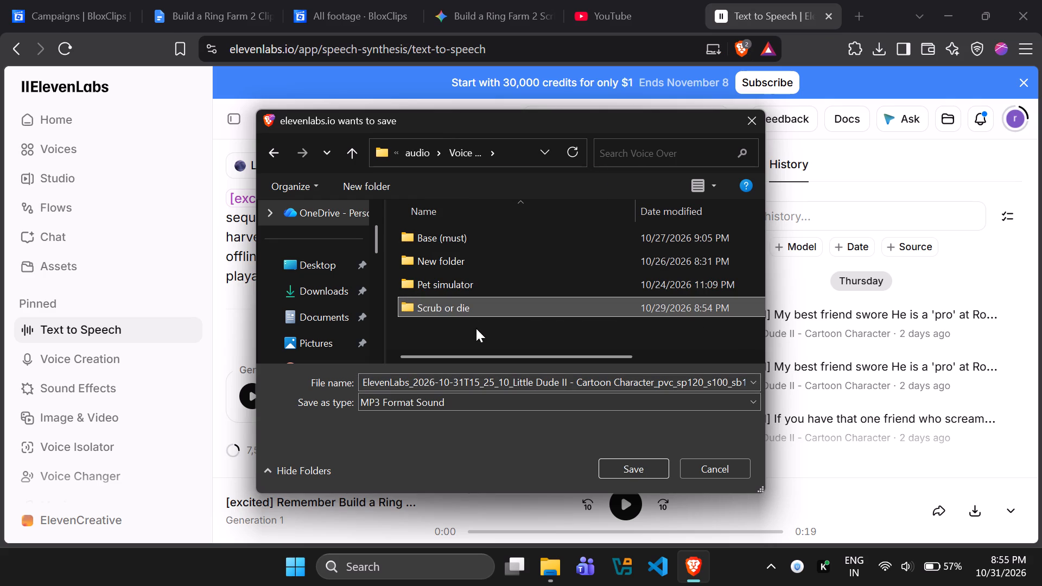
pyautogui.write('bui')
pyautogui.press('BackSpace')
pyautogui.press('BackSpace')
pyautogui.press('BackSpace')
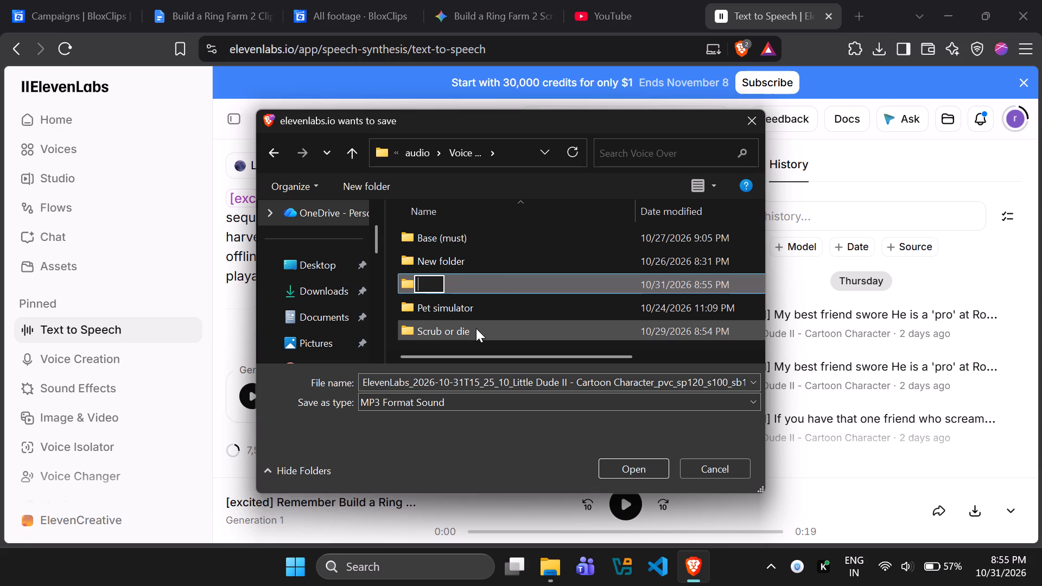
pyautogui.write('build a ring farm')
pyautogui.press('Return')
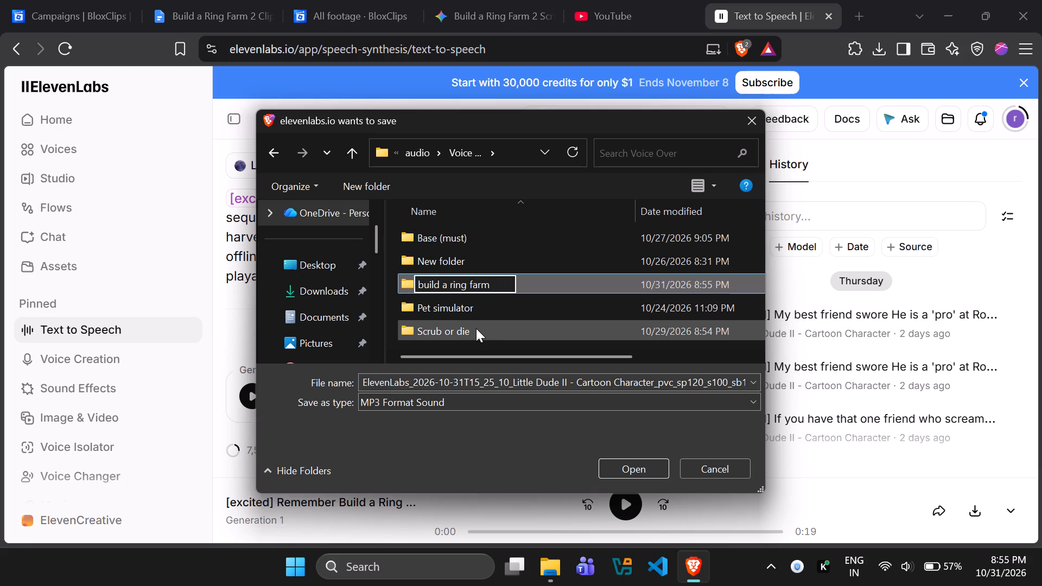
pyautogui.press('Return')
# Save the voiceover MP3 in that folder with the file name "1st".
pyautogui.click(495, 379)
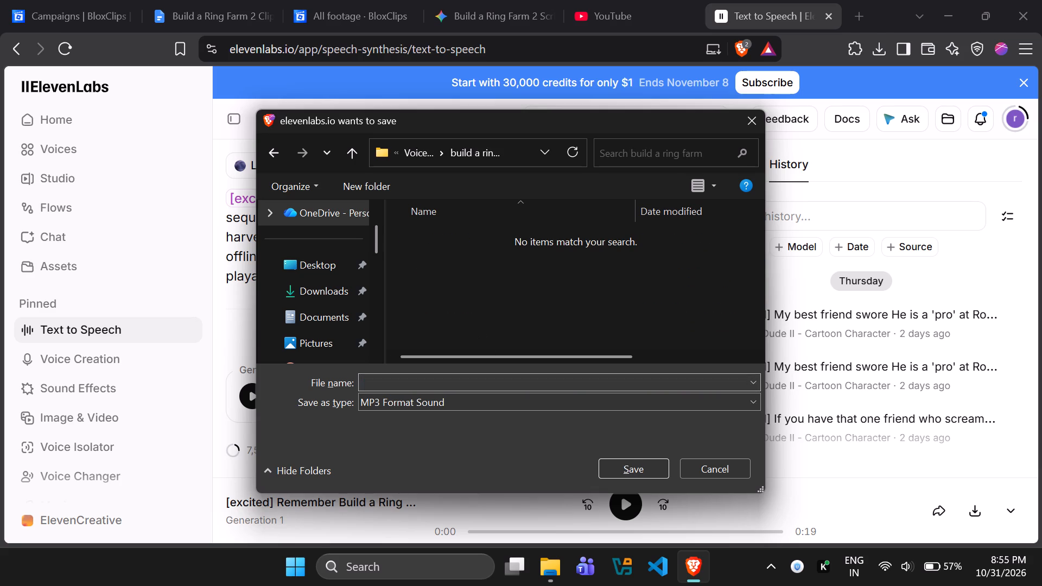
pyautogui.press('1')
pyautogui.write('st')
pyautogui.click(609, 467)
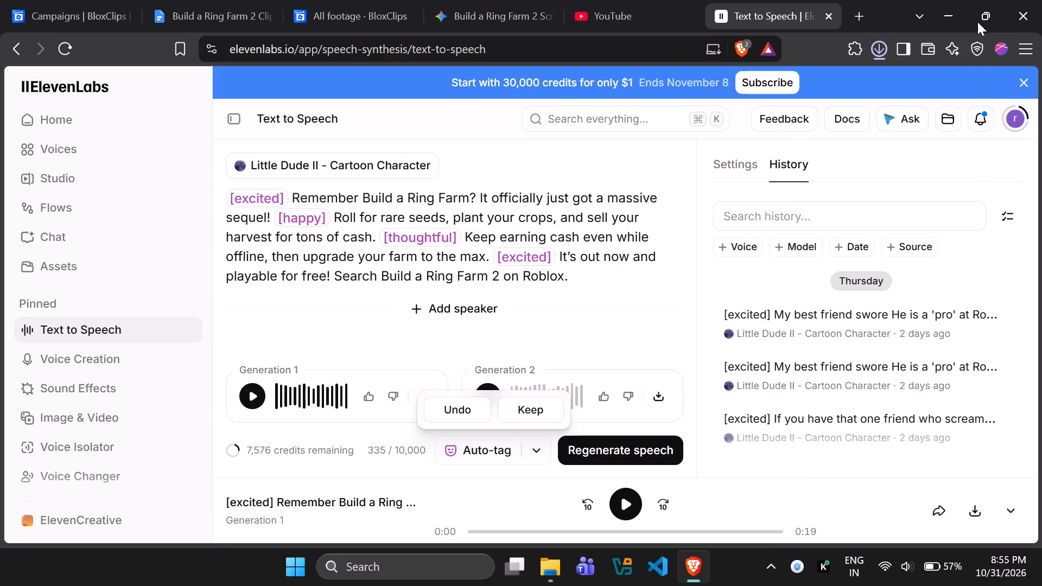
# Minimize the browser and close the farm2 shit and Voice Over folder windows to reach the desktop.
pyautogui.click(945, 9)
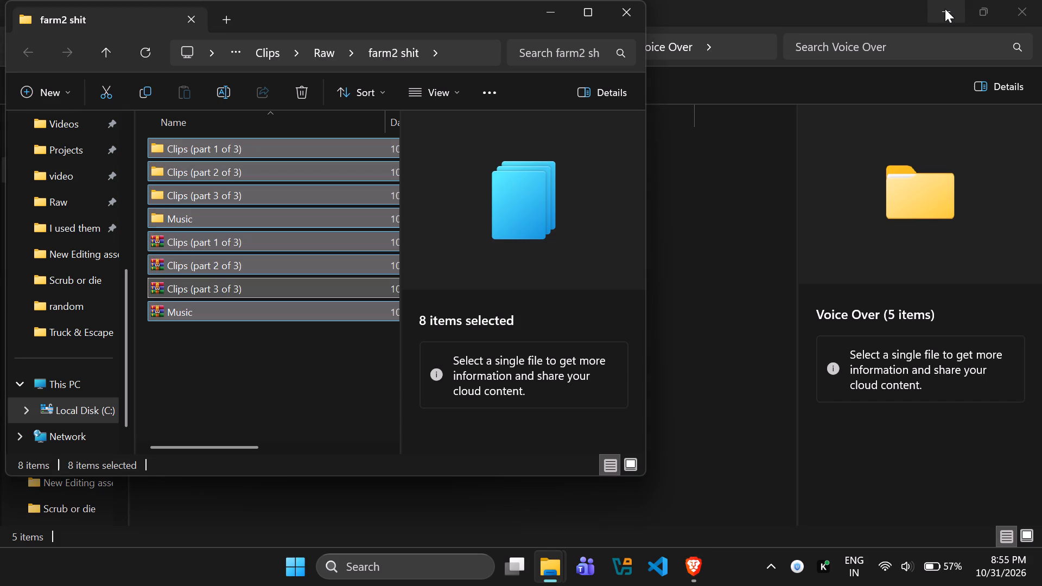
pyautogui.click(628, 23)
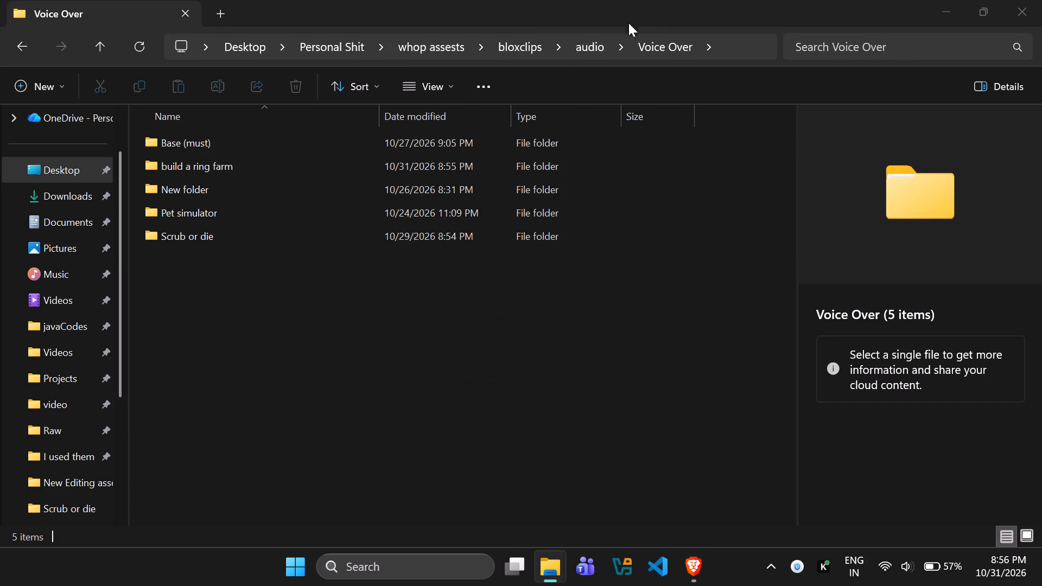
pyautogui.click(1041, 11)
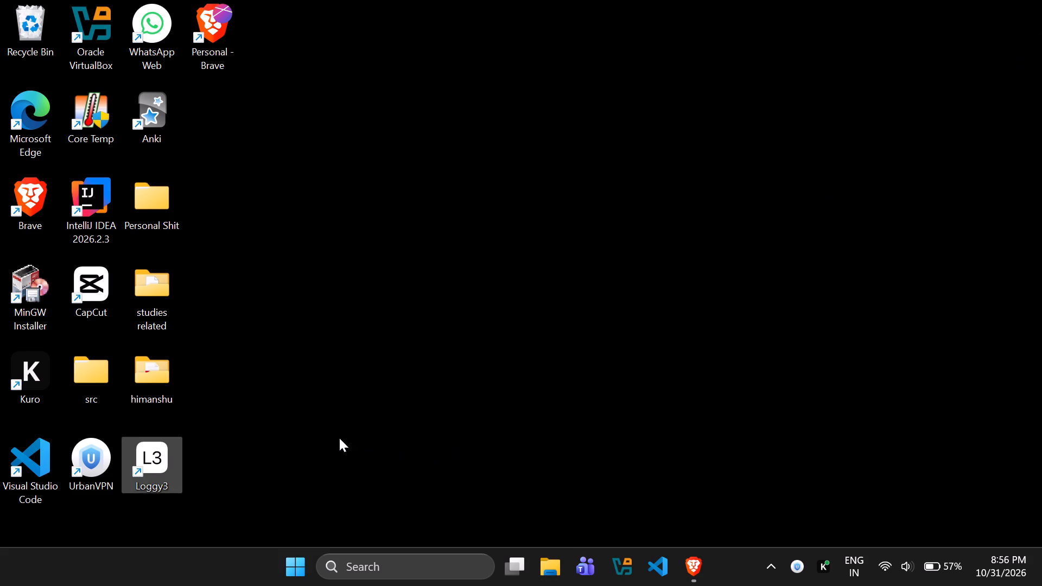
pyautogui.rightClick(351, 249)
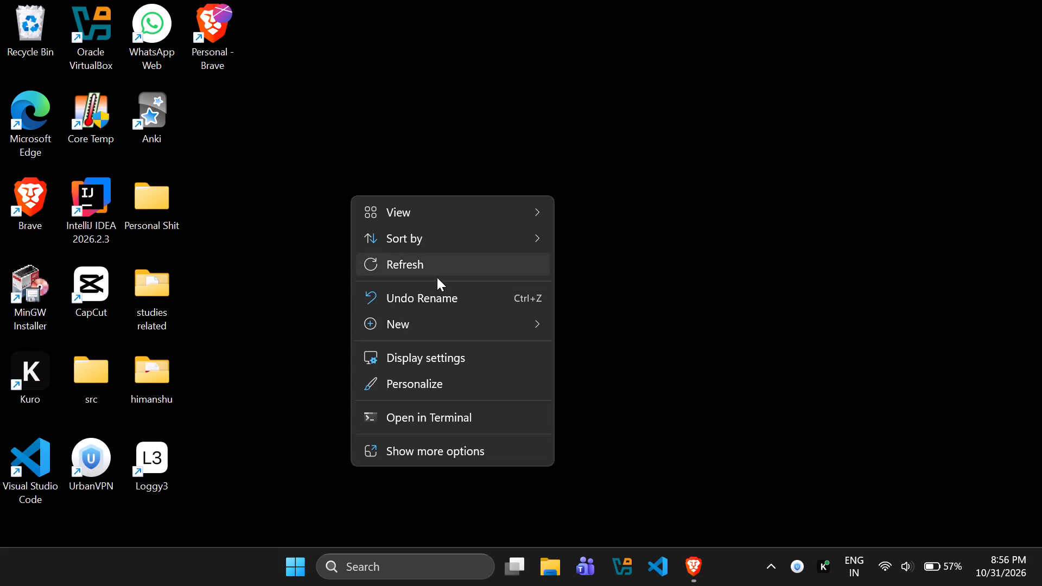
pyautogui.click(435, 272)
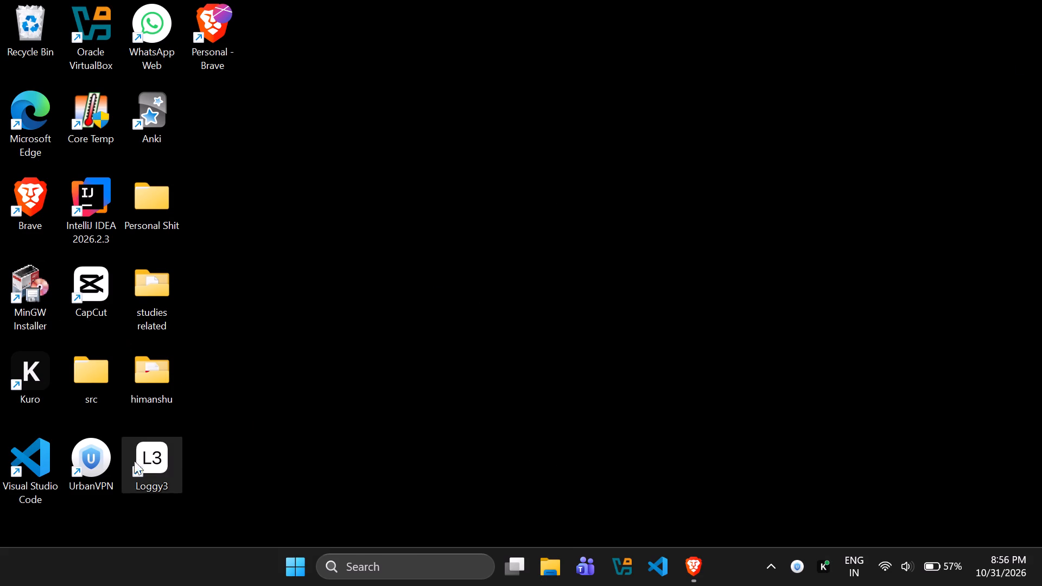
# Launch UrbanVPN from the desktop and connect to the United States location.
pyautogui.doubleClick(101, 461)
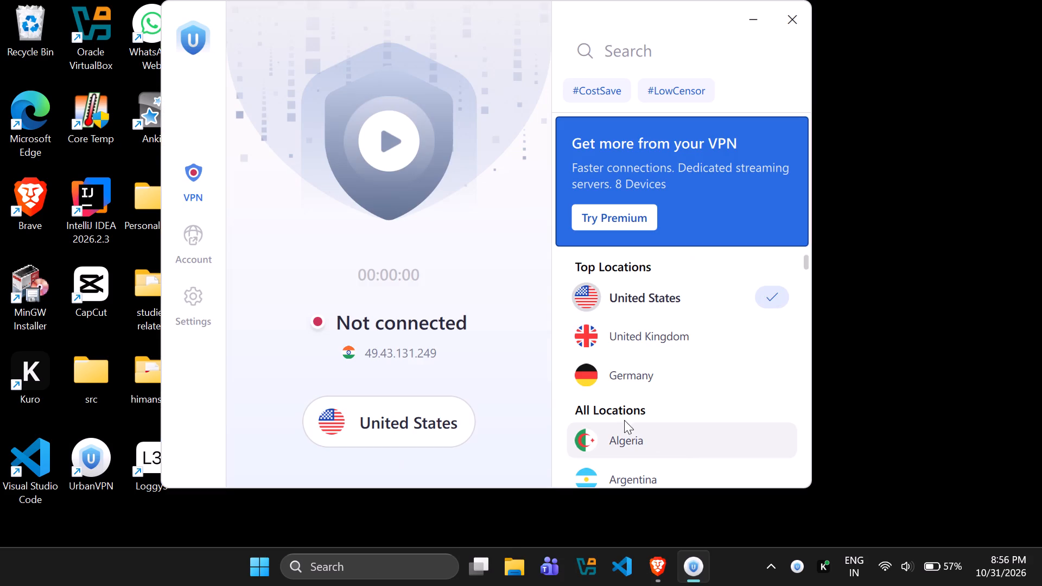
pyautogui.click(402, 141)
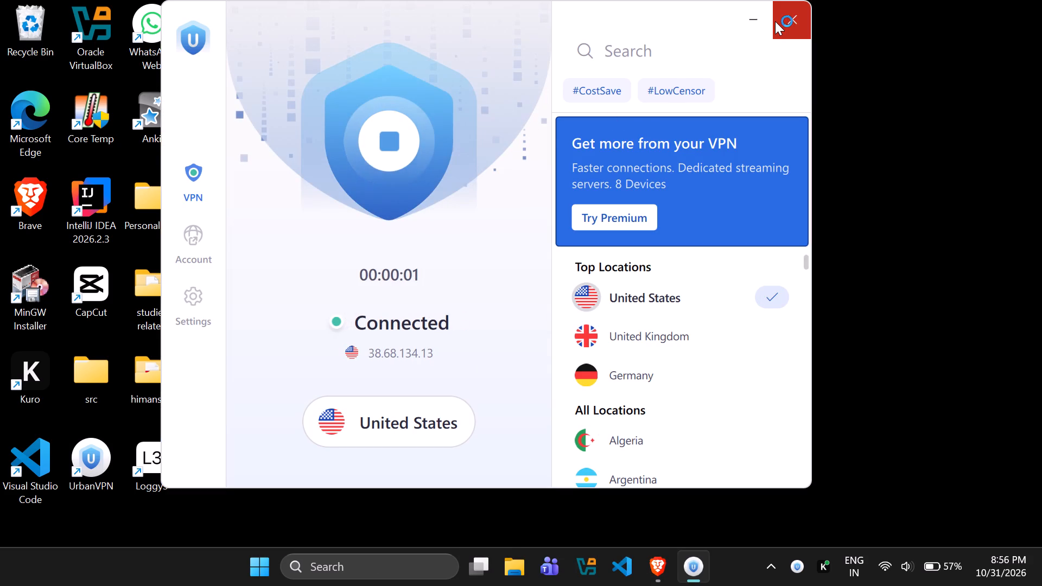
# Close the UrbanVPN window and launch CapCut from the desktop.
pyautogui.click(775, 21)
pyautogui.doubleClick(101, 302)
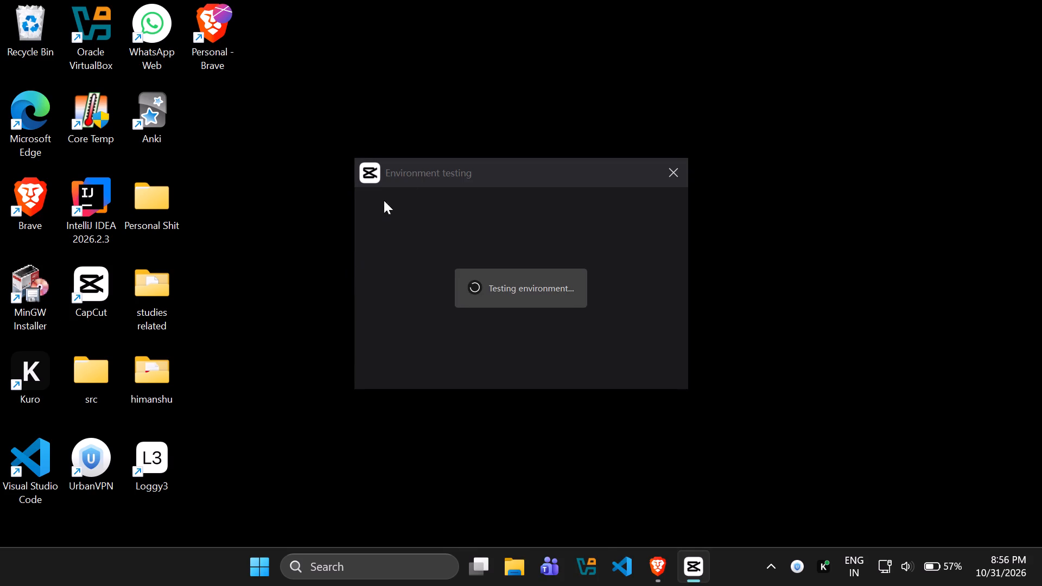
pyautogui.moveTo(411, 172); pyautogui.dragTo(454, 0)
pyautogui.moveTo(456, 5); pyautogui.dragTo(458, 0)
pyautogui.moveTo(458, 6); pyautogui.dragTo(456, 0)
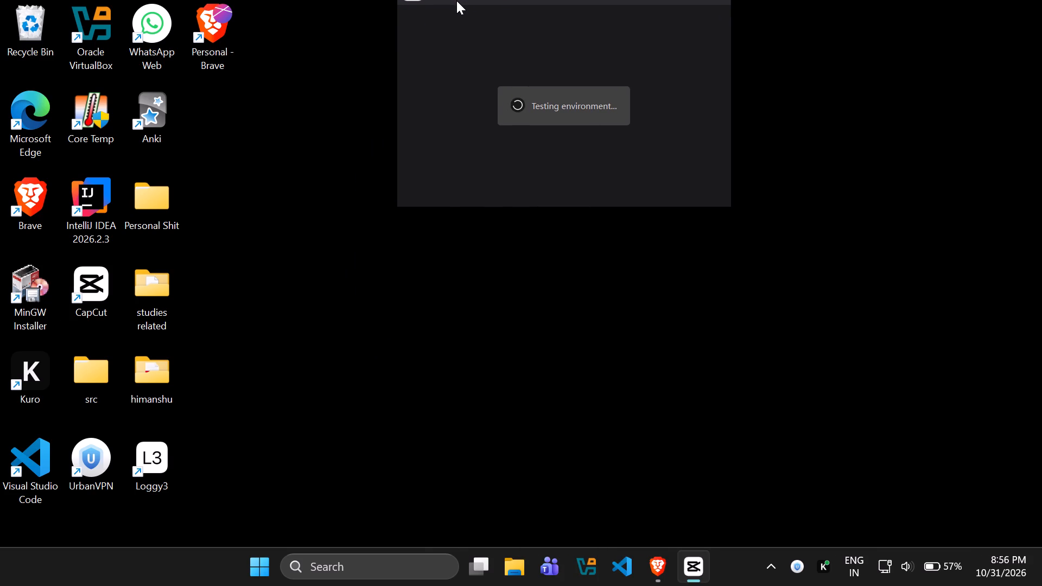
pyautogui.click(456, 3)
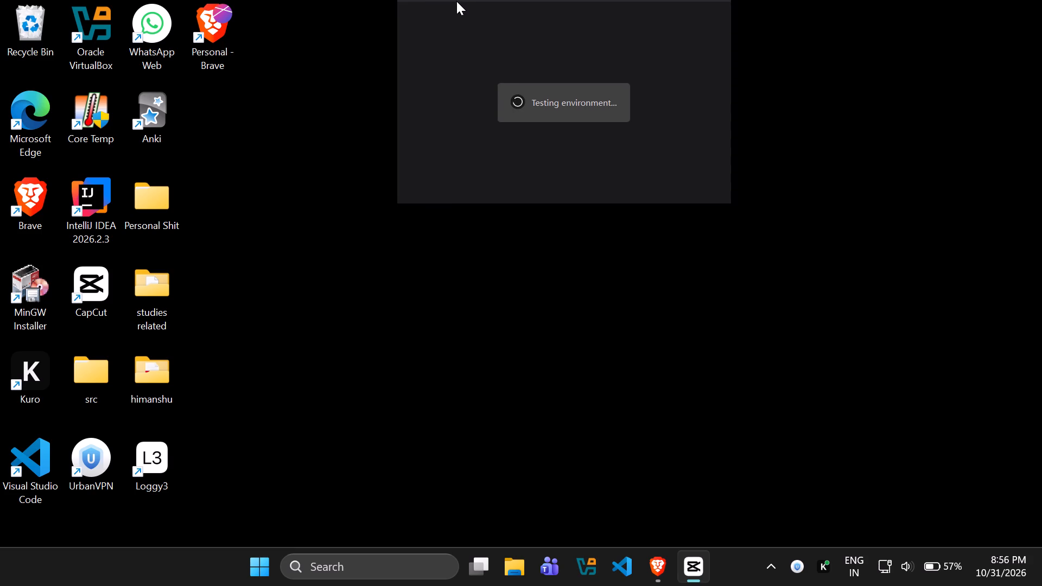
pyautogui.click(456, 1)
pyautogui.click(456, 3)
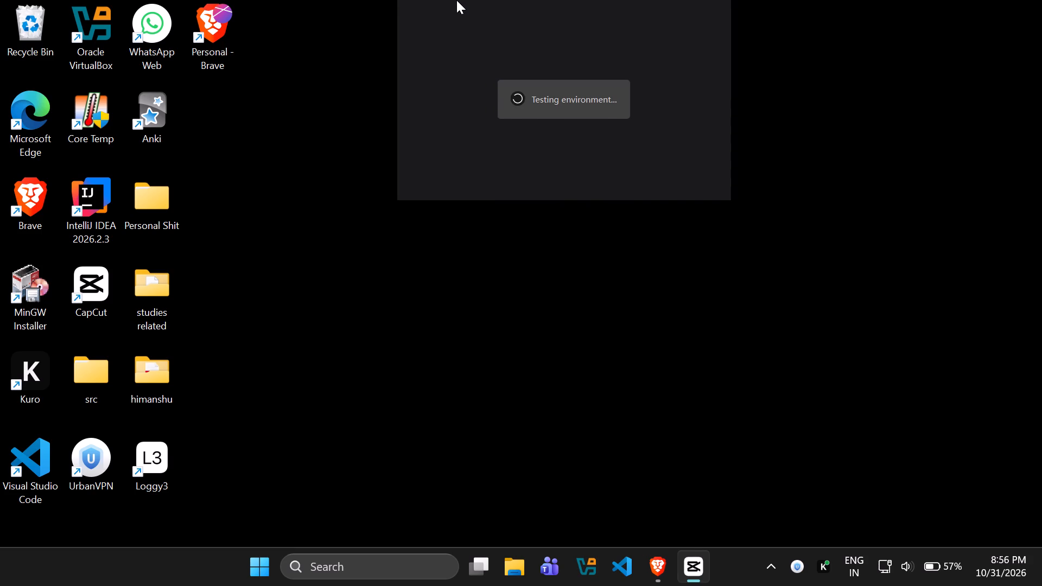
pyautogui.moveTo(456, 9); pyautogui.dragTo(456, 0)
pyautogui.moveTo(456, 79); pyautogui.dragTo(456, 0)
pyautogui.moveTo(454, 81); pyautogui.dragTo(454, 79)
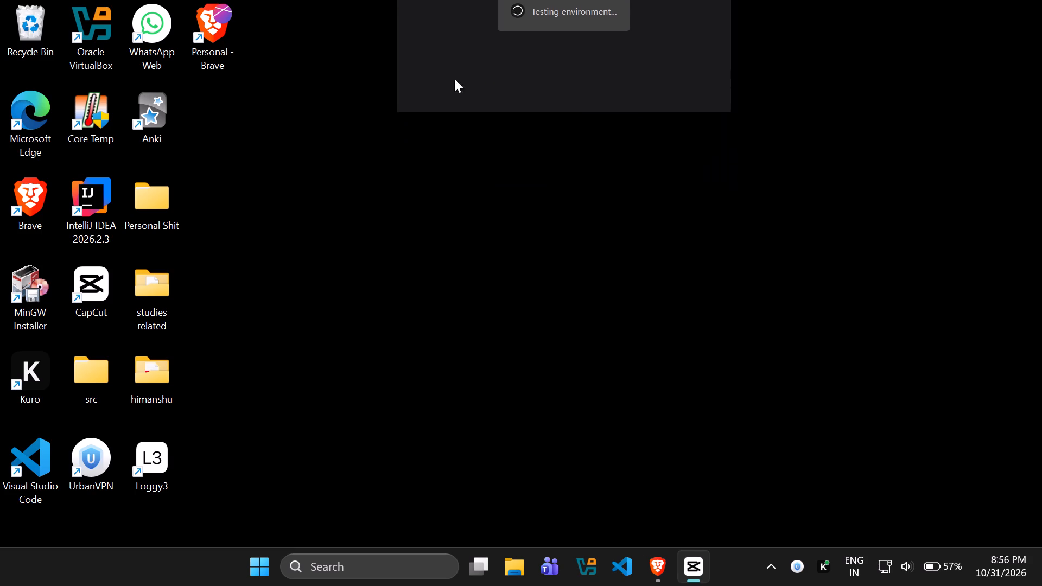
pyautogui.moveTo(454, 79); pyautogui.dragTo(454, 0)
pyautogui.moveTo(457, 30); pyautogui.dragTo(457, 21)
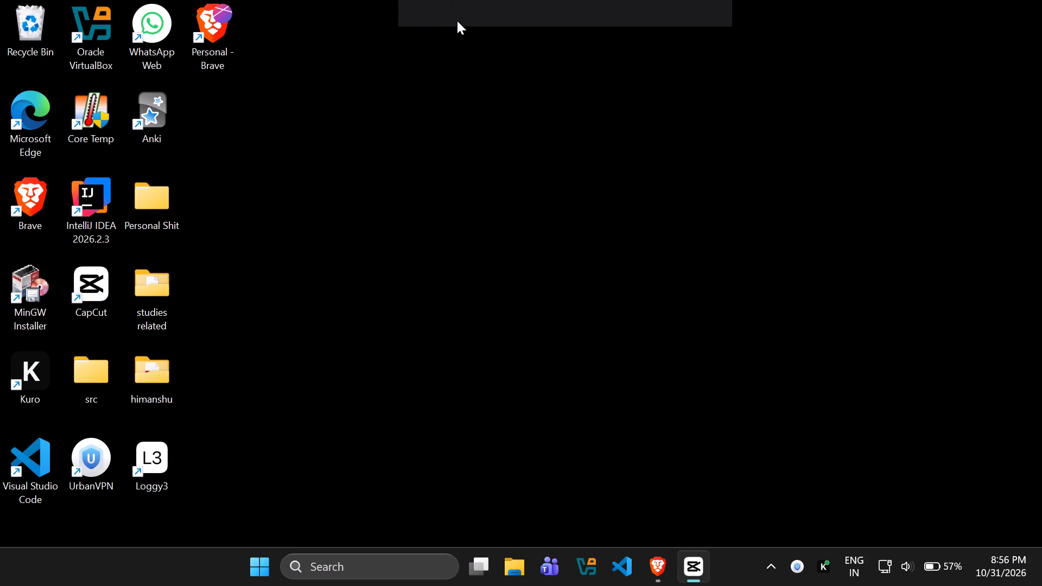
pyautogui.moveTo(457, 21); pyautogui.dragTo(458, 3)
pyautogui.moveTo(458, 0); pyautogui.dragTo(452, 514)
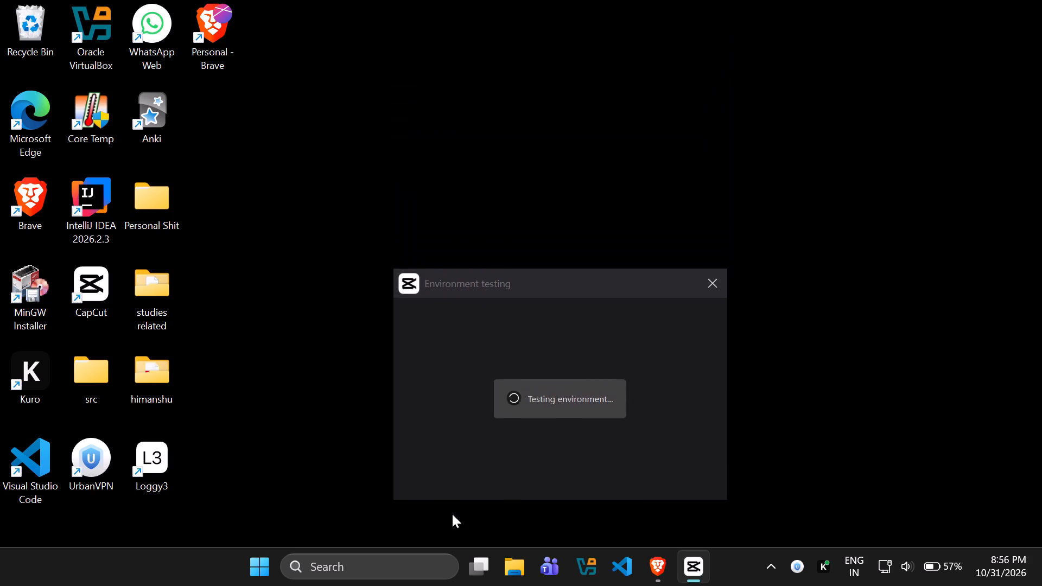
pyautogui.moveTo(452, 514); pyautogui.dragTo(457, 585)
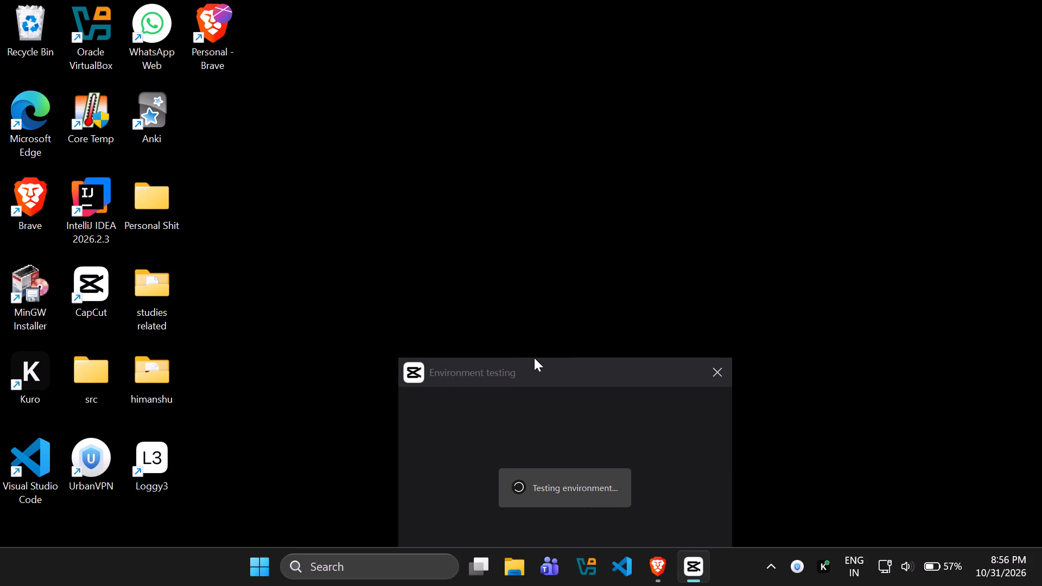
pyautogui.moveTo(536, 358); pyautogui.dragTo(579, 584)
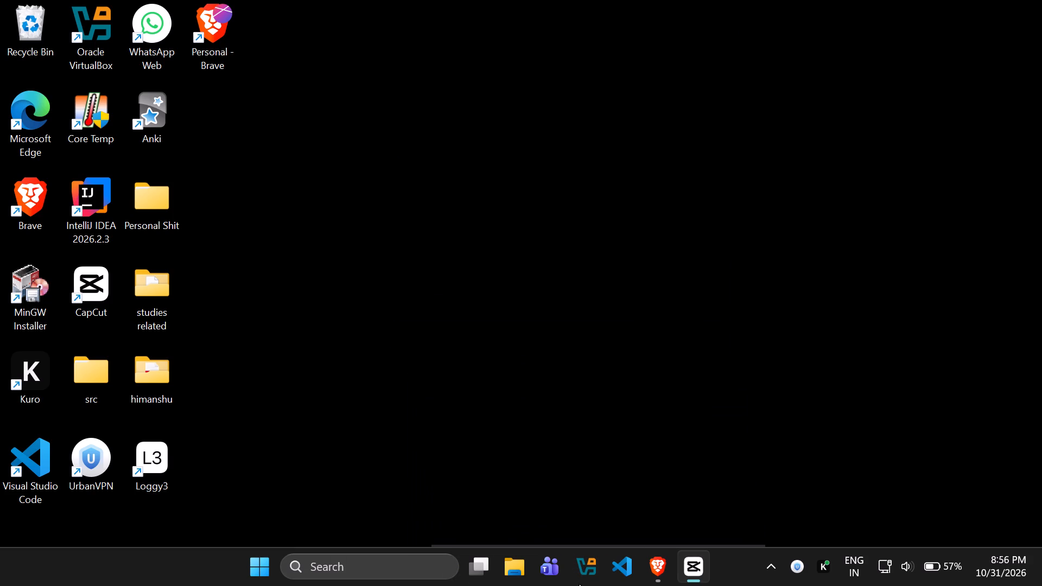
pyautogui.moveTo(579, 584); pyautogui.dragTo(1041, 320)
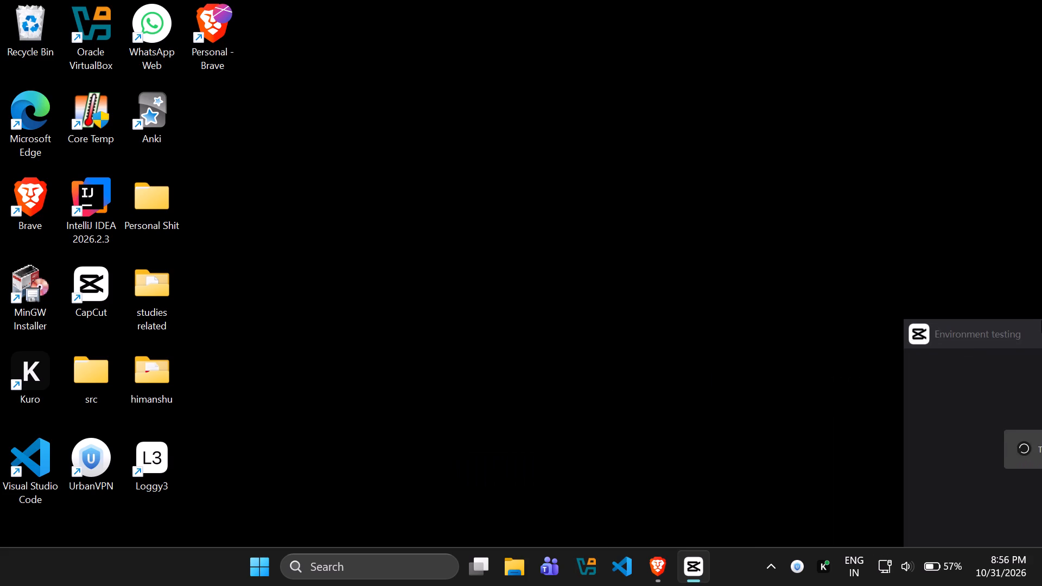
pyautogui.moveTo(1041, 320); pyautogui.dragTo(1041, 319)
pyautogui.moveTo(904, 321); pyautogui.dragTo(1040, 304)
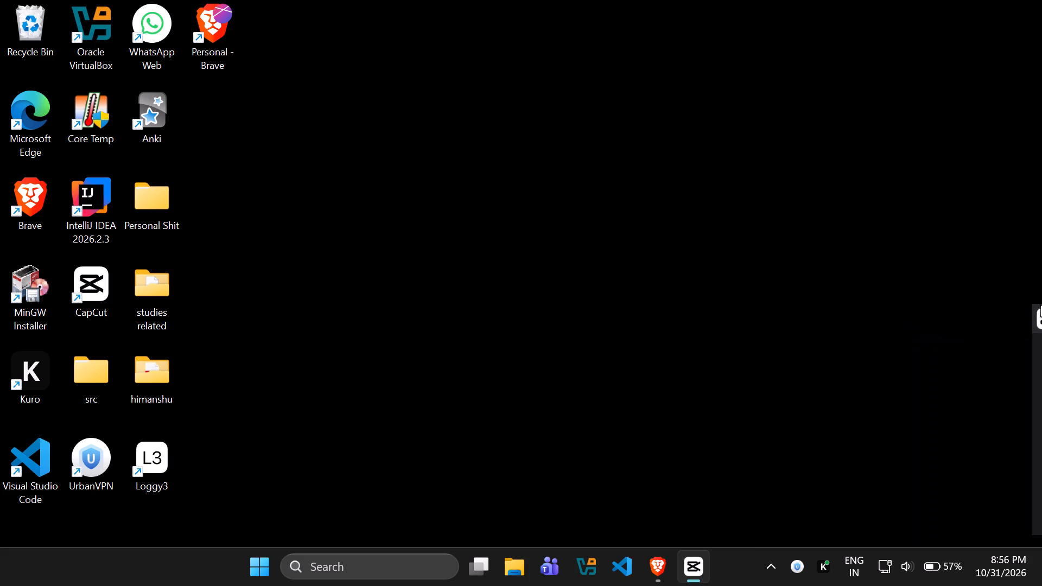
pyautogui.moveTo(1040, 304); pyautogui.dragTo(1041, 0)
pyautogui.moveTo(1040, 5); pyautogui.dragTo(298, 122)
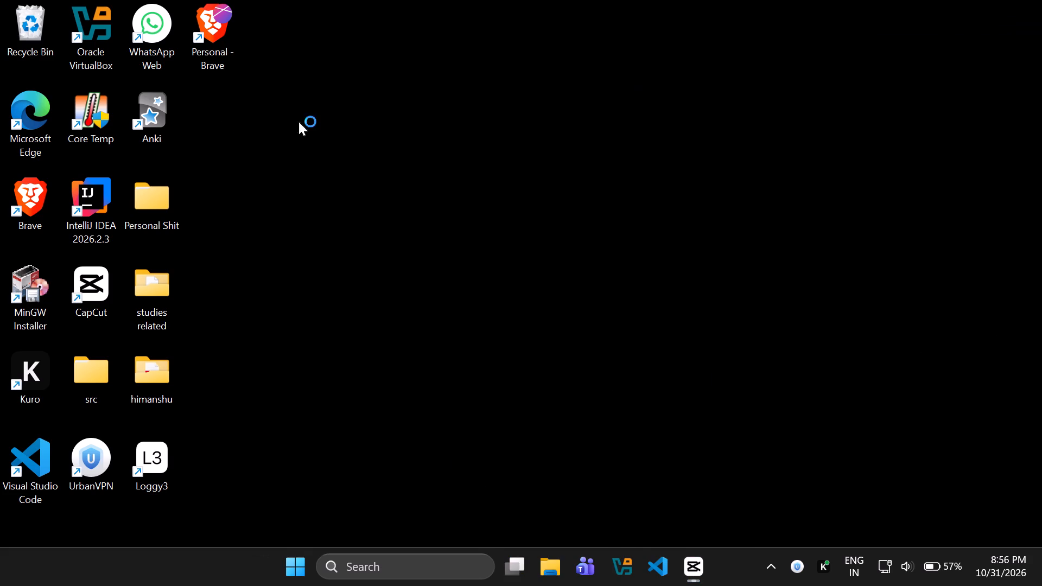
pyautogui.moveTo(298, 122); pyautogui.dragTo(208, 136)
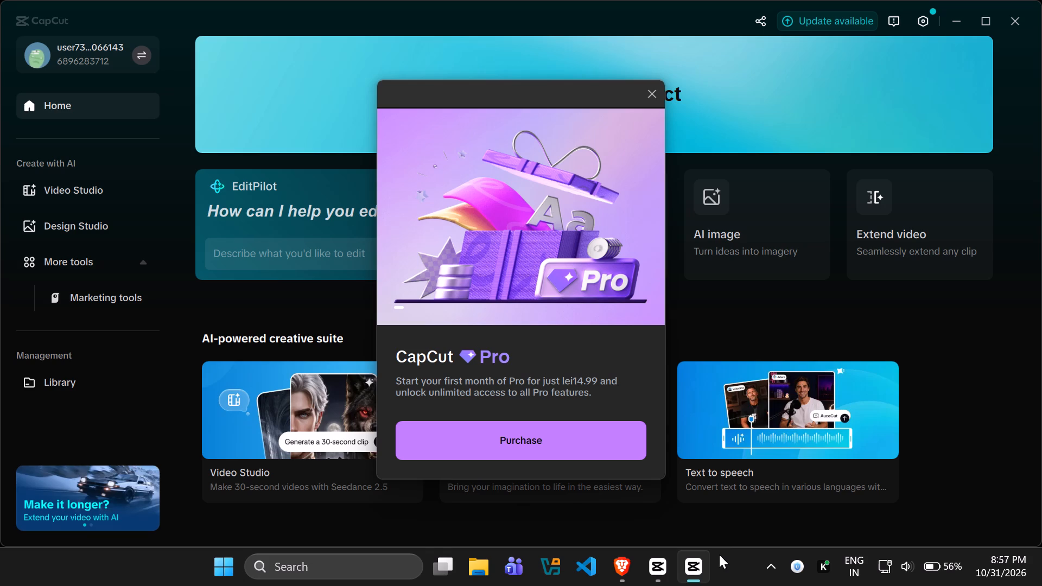
# Dismiss the CapCut Pro offer and create a new project from the home screen.
pyautogui.click(652, 88)
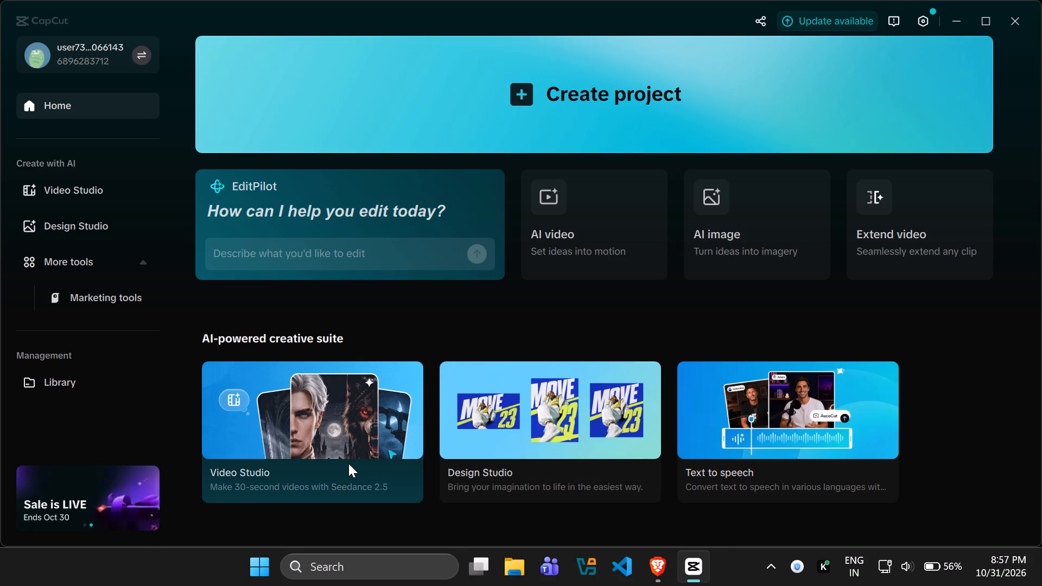
pyautogui.scroll(-6, 348, 463)
pyautogui.scroll(-3, 428, 408)
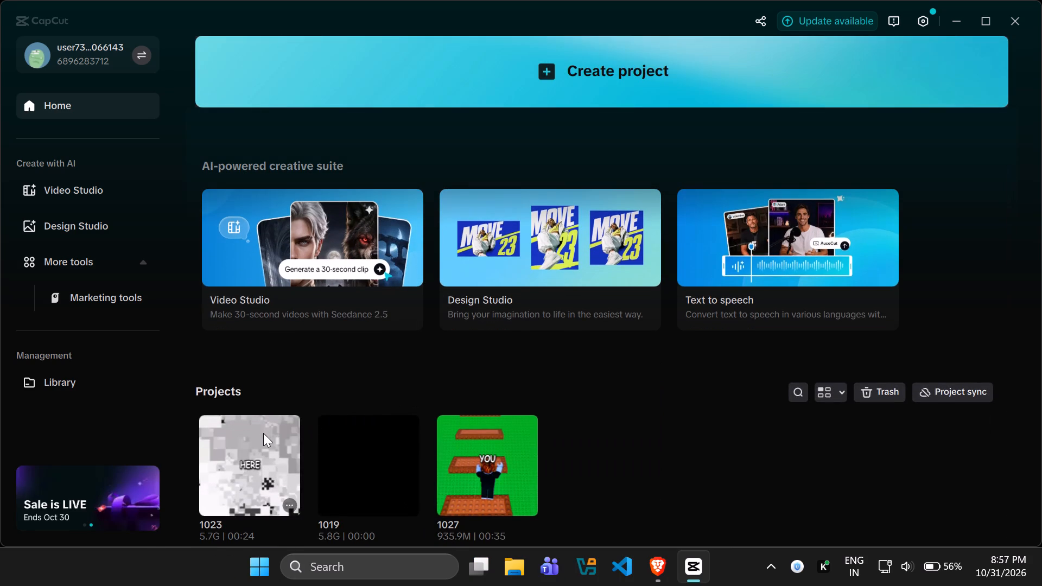
pyautogui.scroll(3, 411, 311)
pyautogui.click(462, 84)
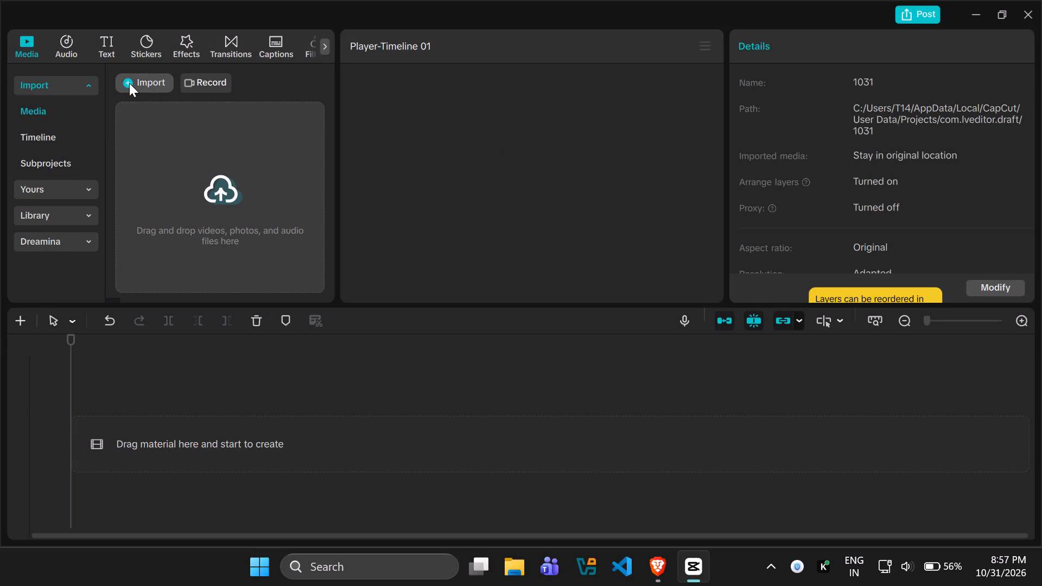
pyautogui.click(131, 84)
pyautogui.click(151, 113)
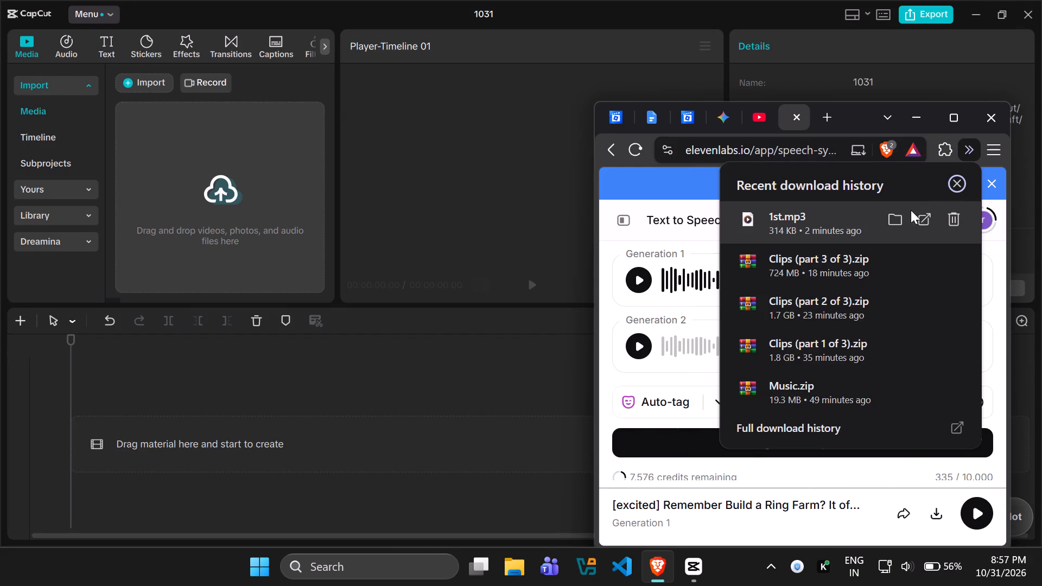
pyautogui.moveTo(793, 222); pyautogui.dragTo(137, 432)
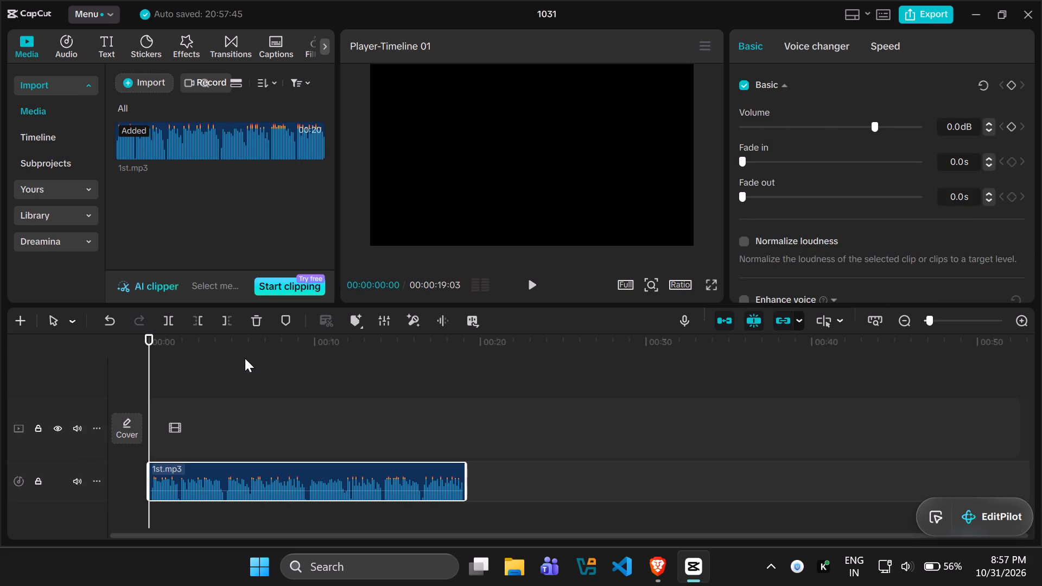
# Play the first seconds of the voiceover and return the playhead to 00:00.
pyautogui.press('space')
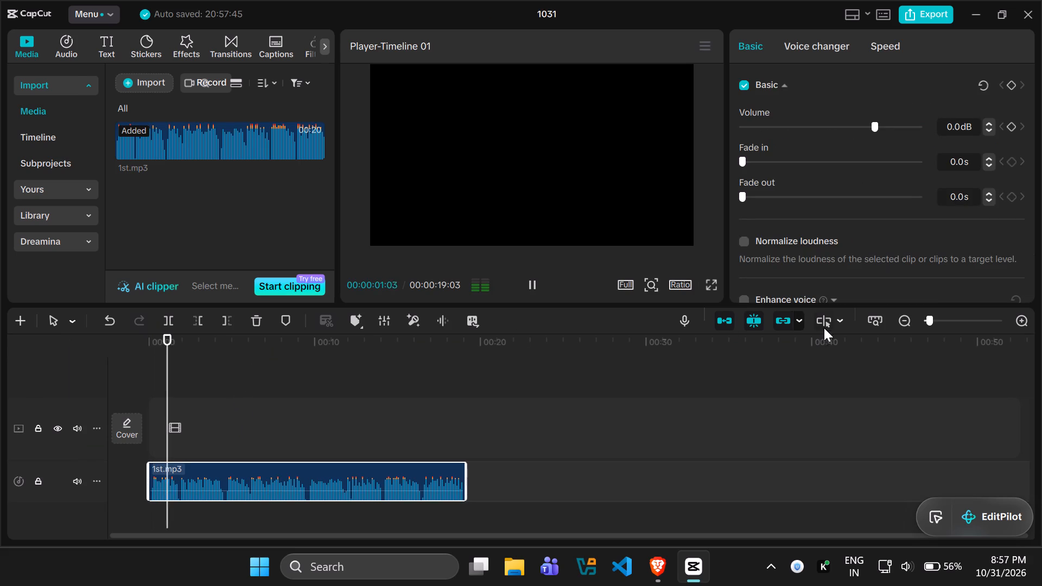
pyautogui.press('space')
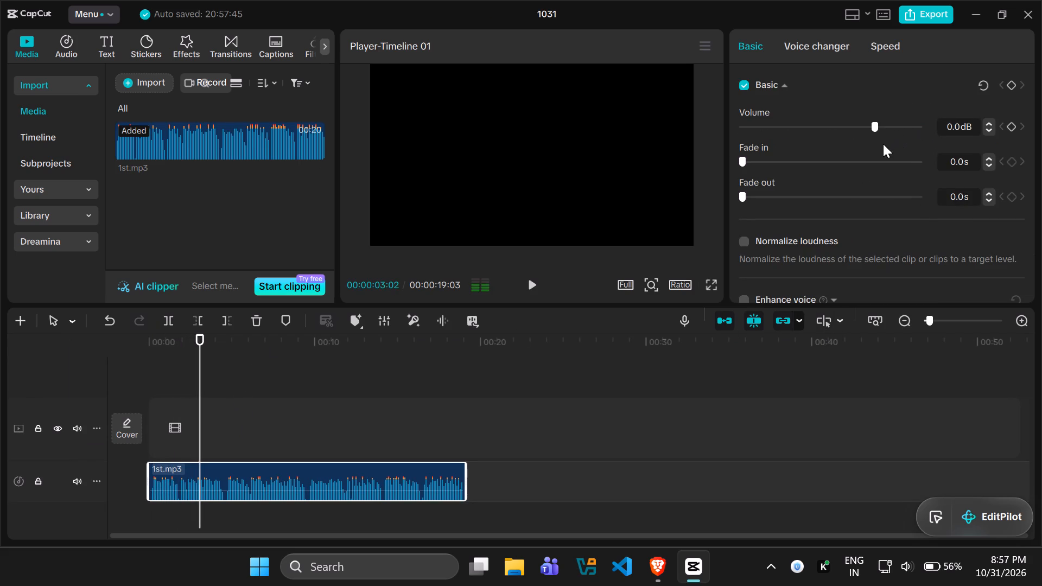
pyautogui.moveTo(199, 367); pyautogui.dragTo(76, 342)
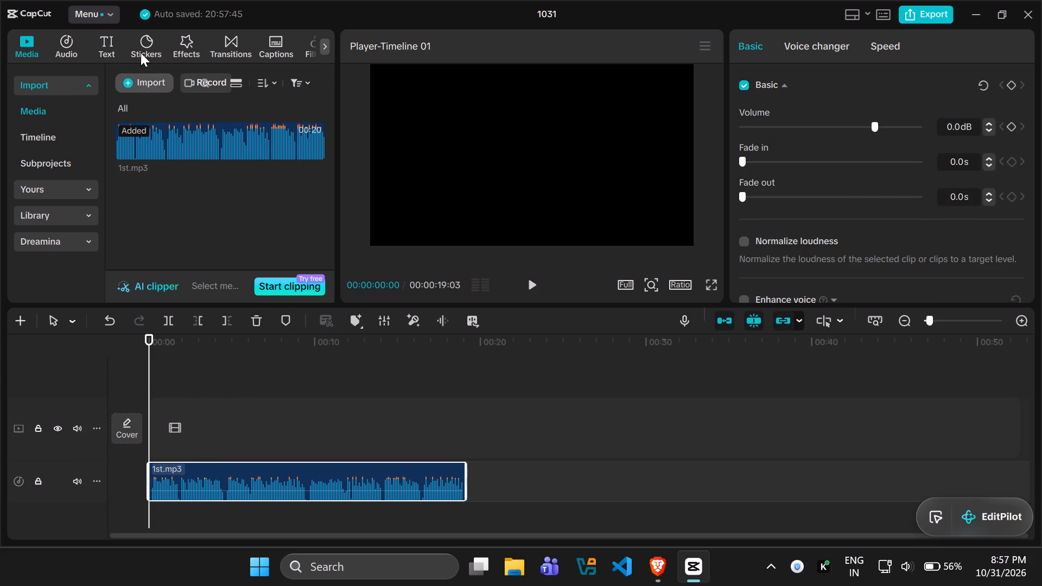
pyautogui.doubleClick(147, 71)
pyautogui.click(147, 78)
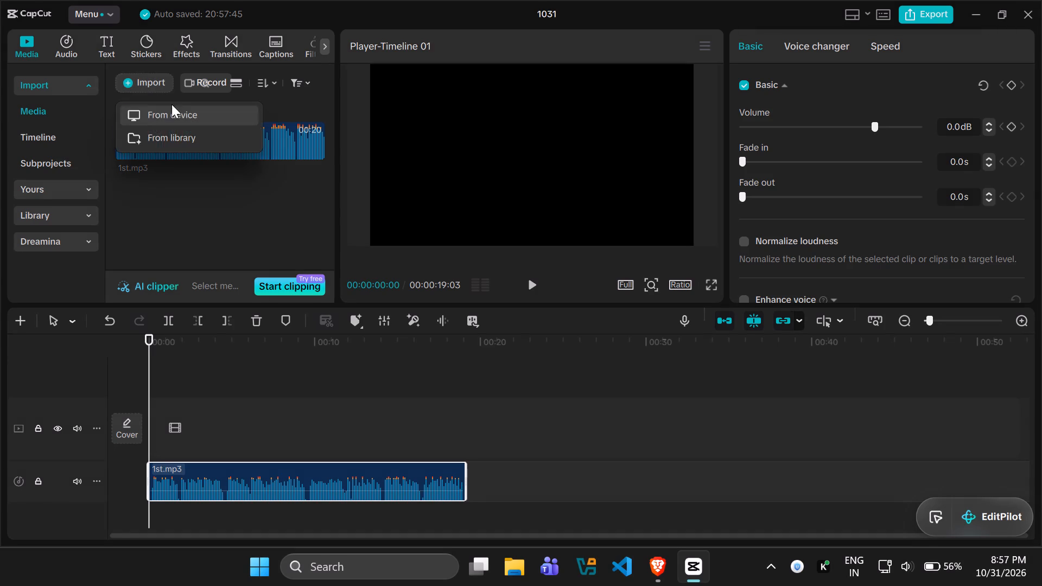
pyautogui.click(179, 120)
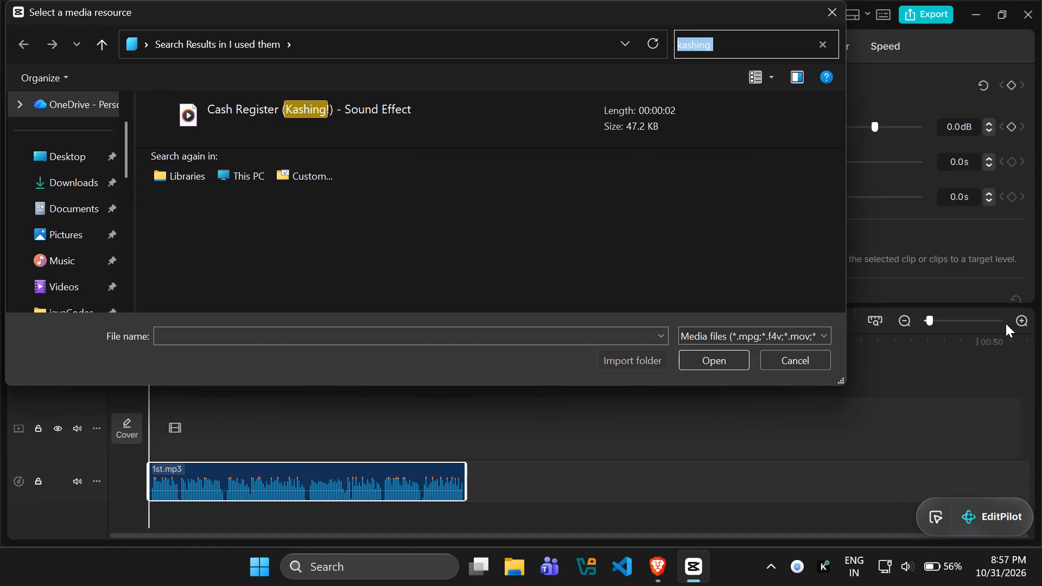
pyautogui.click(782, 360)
# Listen to the opening words of the voiceover again at a closer timeline scale, ending with the playhead at 00:00.
pyautogui.keyDown('ctrl'); pyautogui.scroll(20, 219, 488); pyautogui.keyUp('ctrl')
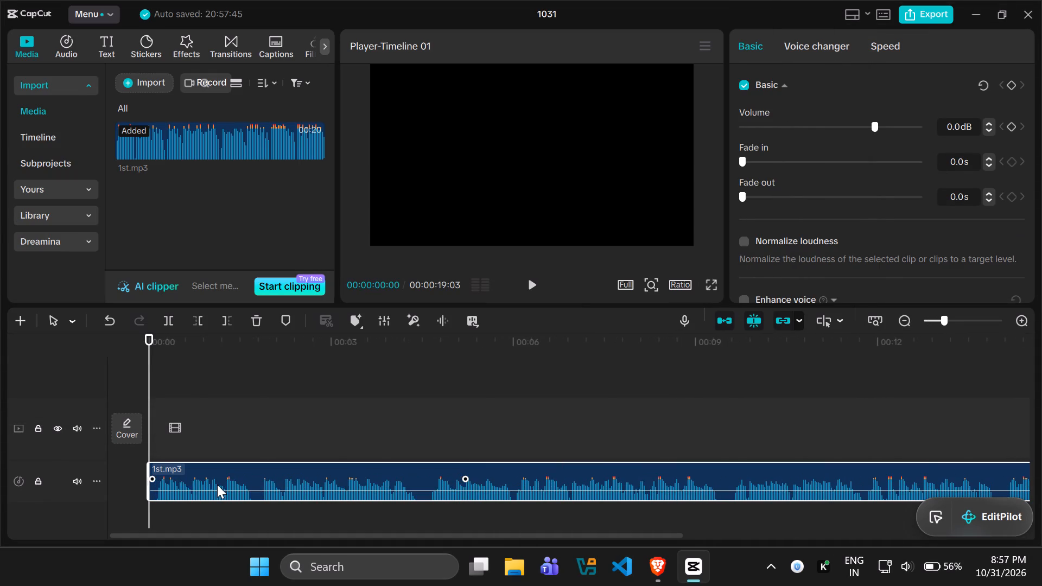
pyautogui.press('space')
pyautogui.press('space')
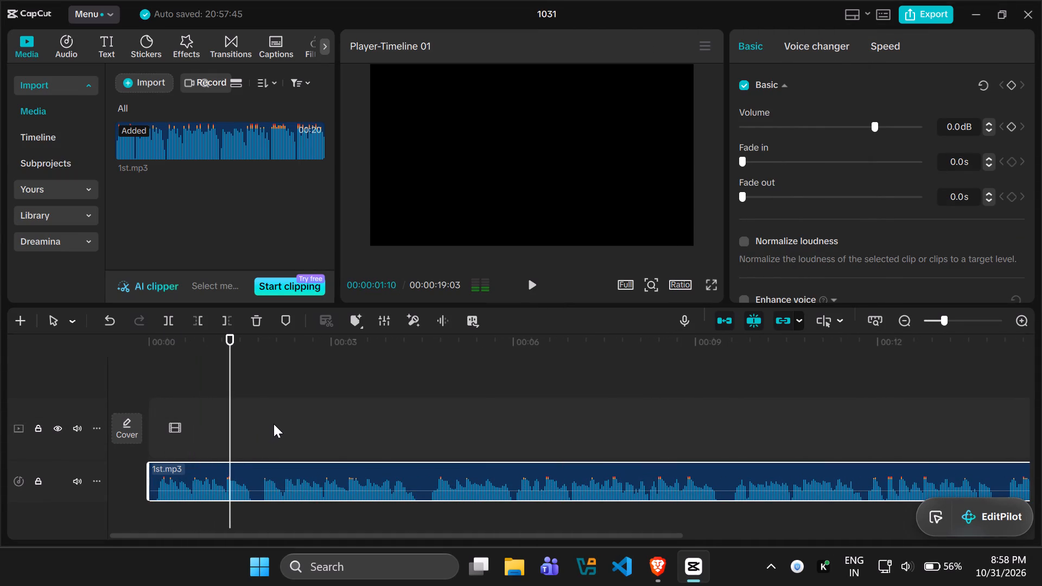
pyautogui.press('space')
pyautogui.moveTo(276, 422); pyautogui.dragTo(263, 419)
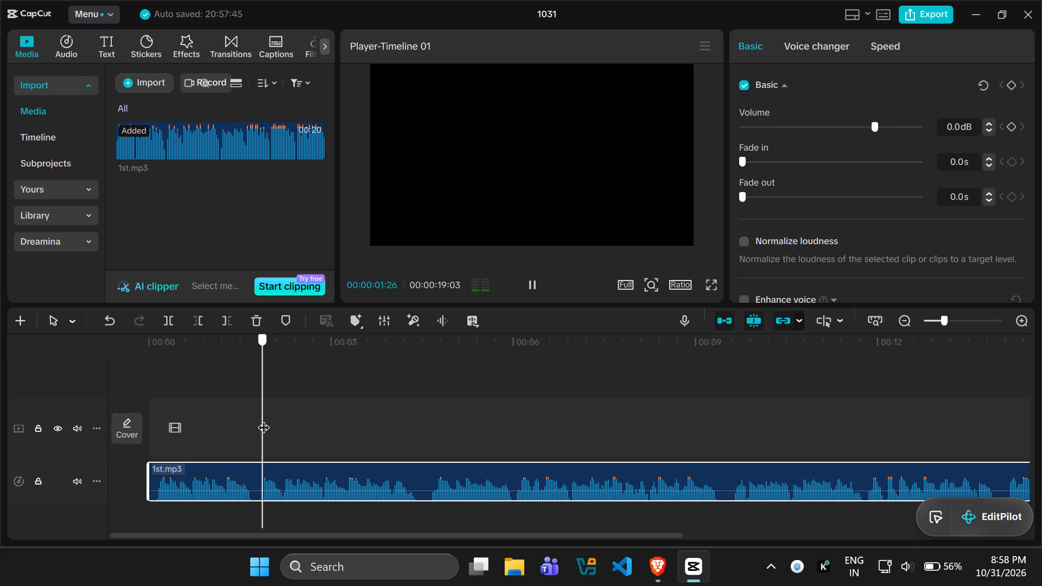
pyautogui.moveTo(263, 419); pyautogui.dragTo(0, 411)
pyautogui.press('space')
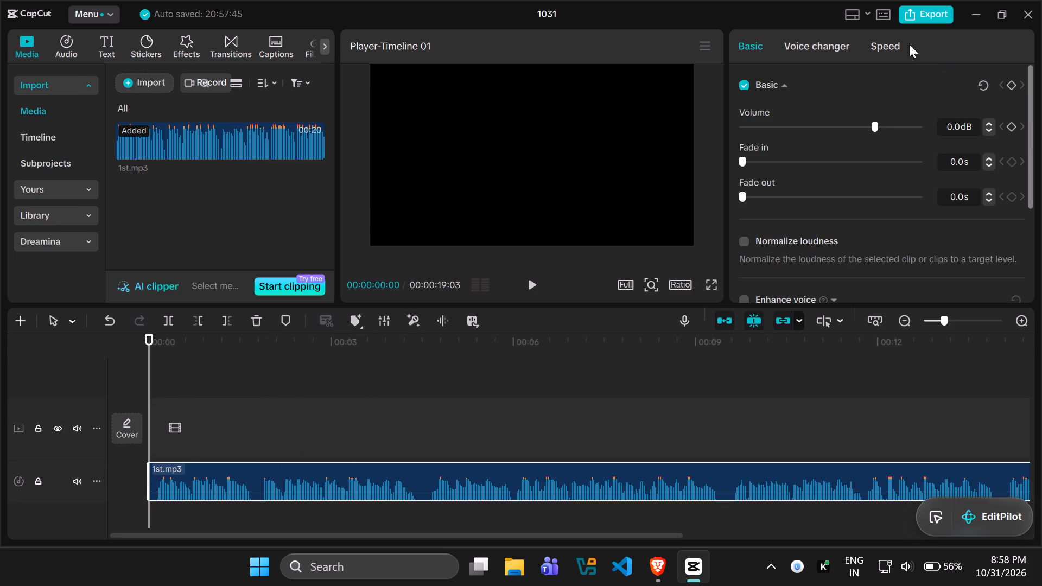
# Turn on Change audio pitch for the 1st.mp3 voiceover and shorten its duration to 17.1s, a speed of 1.12x, checking it by ear.
pyautogui.click(821, 52)
pyautogui.click(875, 47)
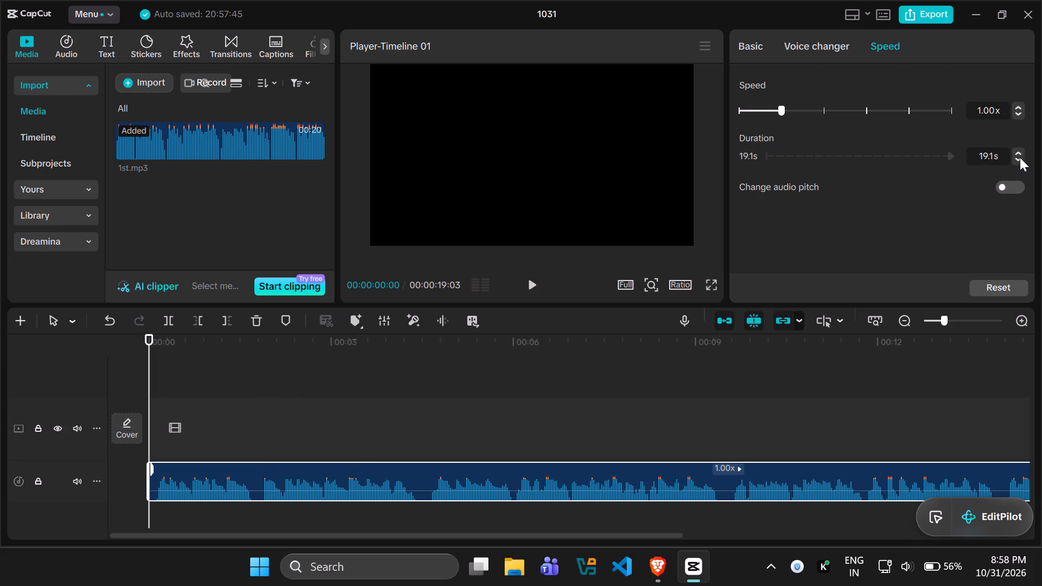
pyautogui.click(1011, 186)
pyautogui.click(1022, 151)
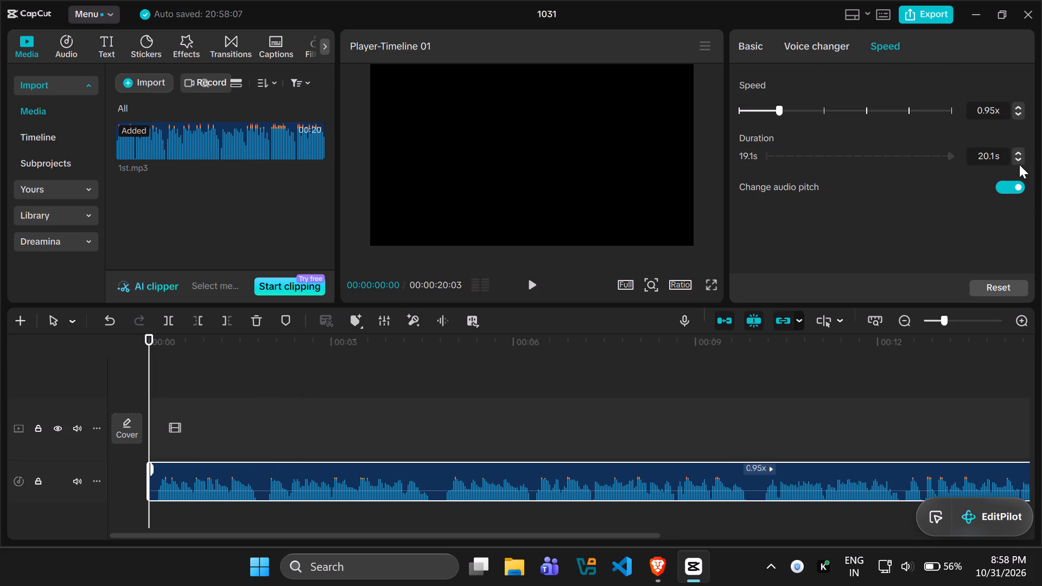
pyautogui.click(1019, 164)
pyautogui.doubleClick(1015, 158)
pyautogui.tripleClick(1016, 154)
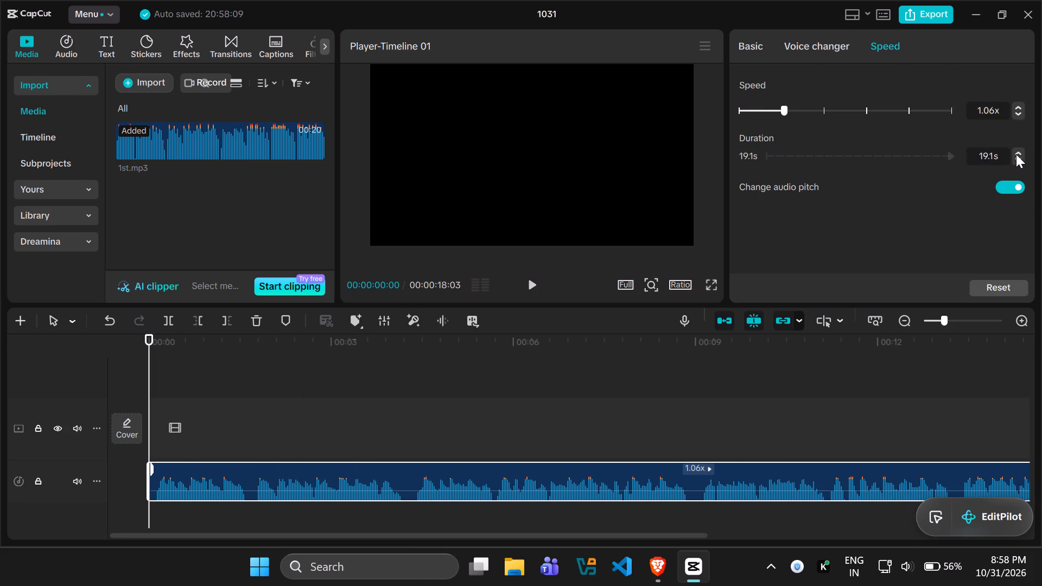
pyautogui.press('space')
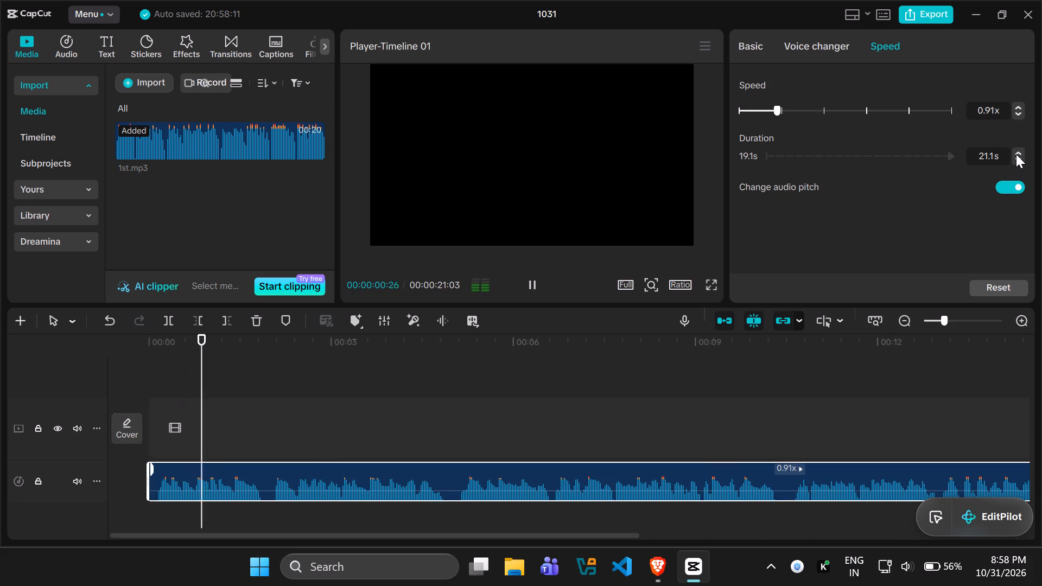
pyautogui.tripleClick(1017, 152)
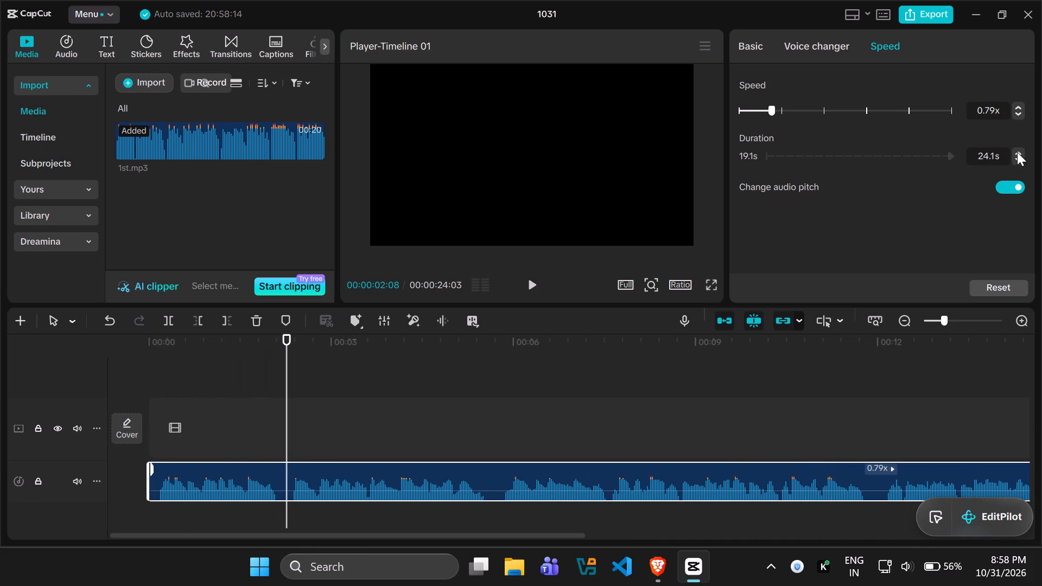
pyautogui.press('space')
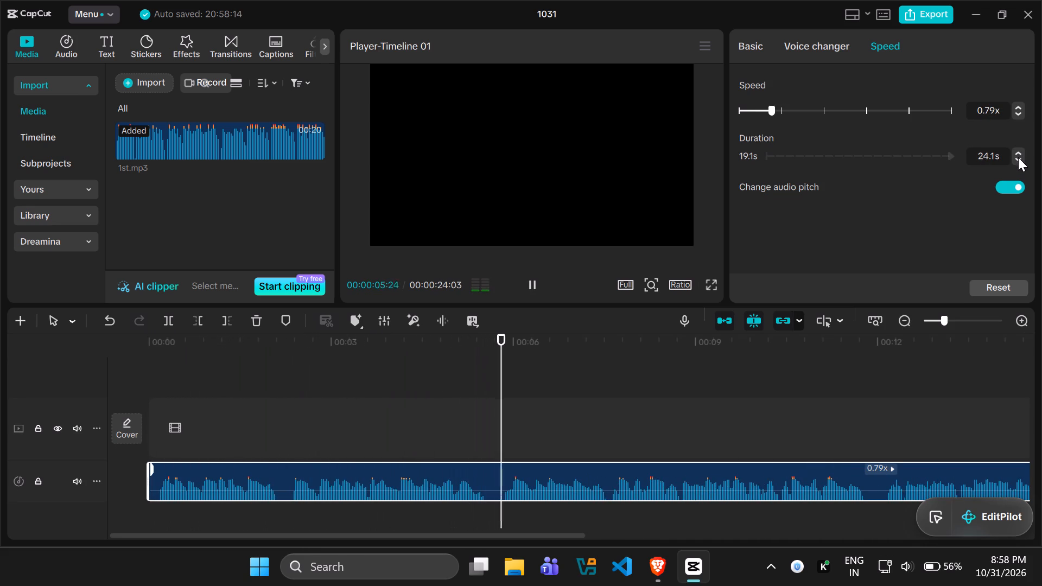
pyautogui.tripleClick(1018, 157)
pyautogui.tripleClick(1018, 157)
pyautogui.click(1018, 157)
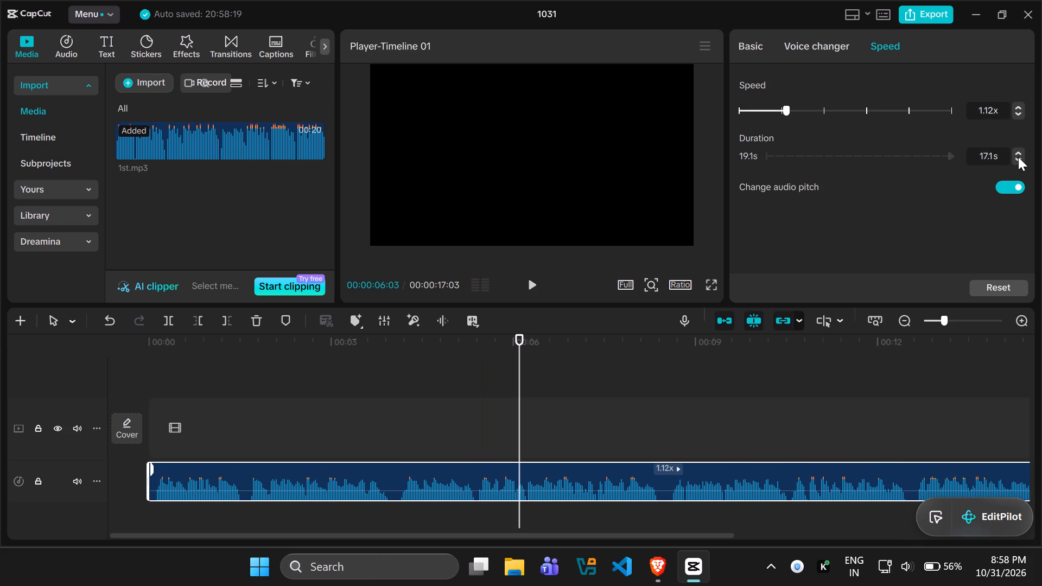
pyautogui.press('space')
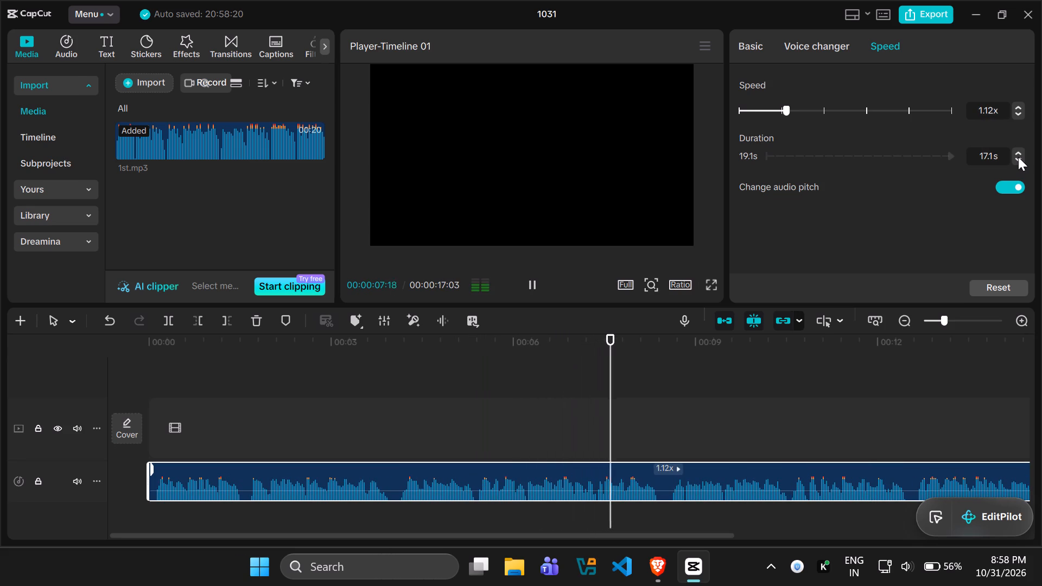
# Listen to the first second of the adjusted voiceover from the start and return the playhead to 00:00.
pyautogui.moveTo(664, 392); pyautogui.dragTo(0, 395)
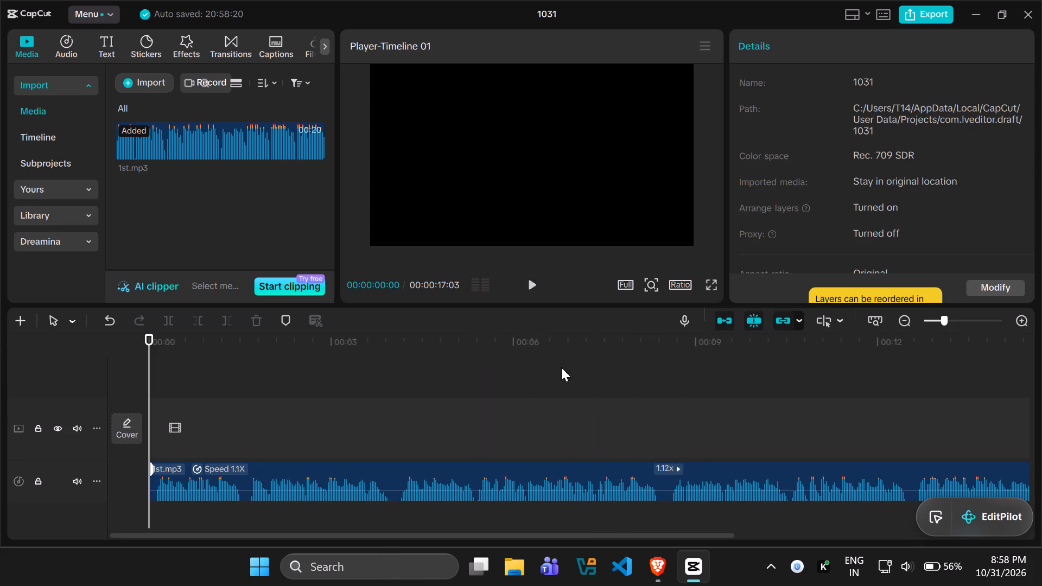
pyautogui.press('space')
pyautogui.press('space')
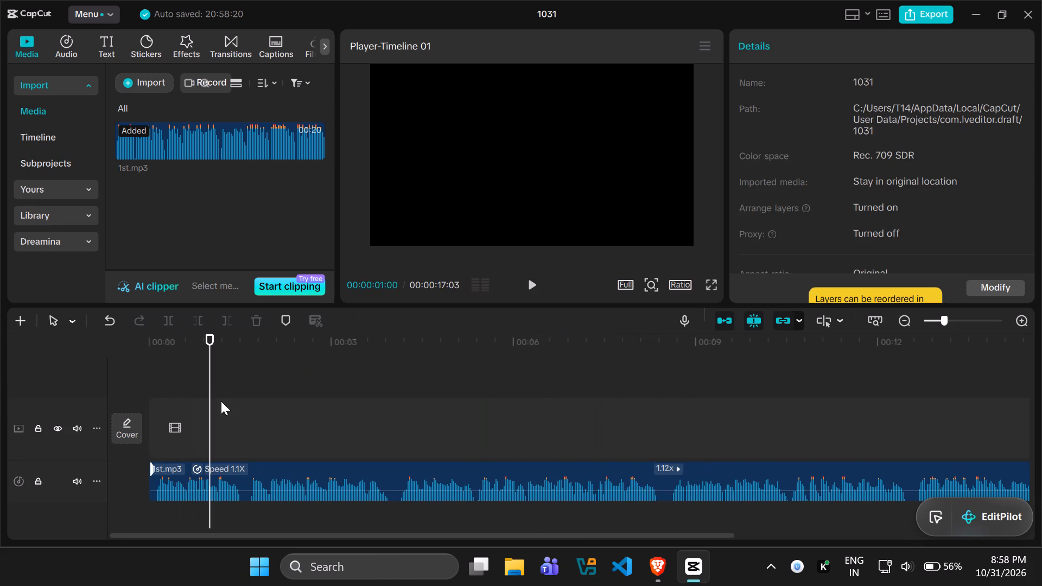
pyautogui.moveTo(215, 402); pyautogui.dragTo(166, 402)
pyautogui.moveTo(163, 401); pyautogui.dragTo(112, 396)
# Import the Cash Register (Kashing!) - Sound Effect file into the project media and preview its sound.
pyautogui.click(141, 75)
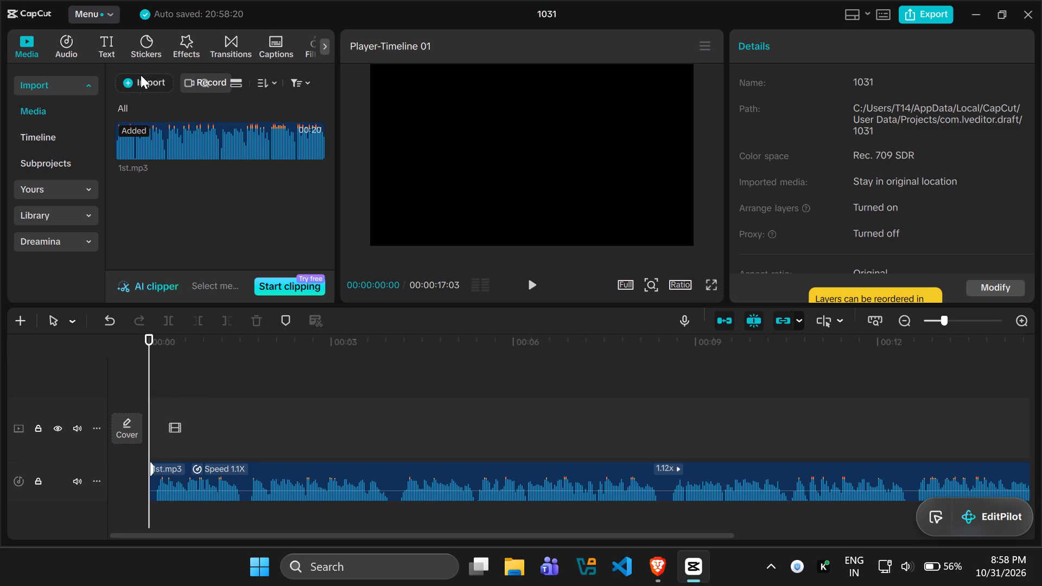
pyautogui.click(148, 105)
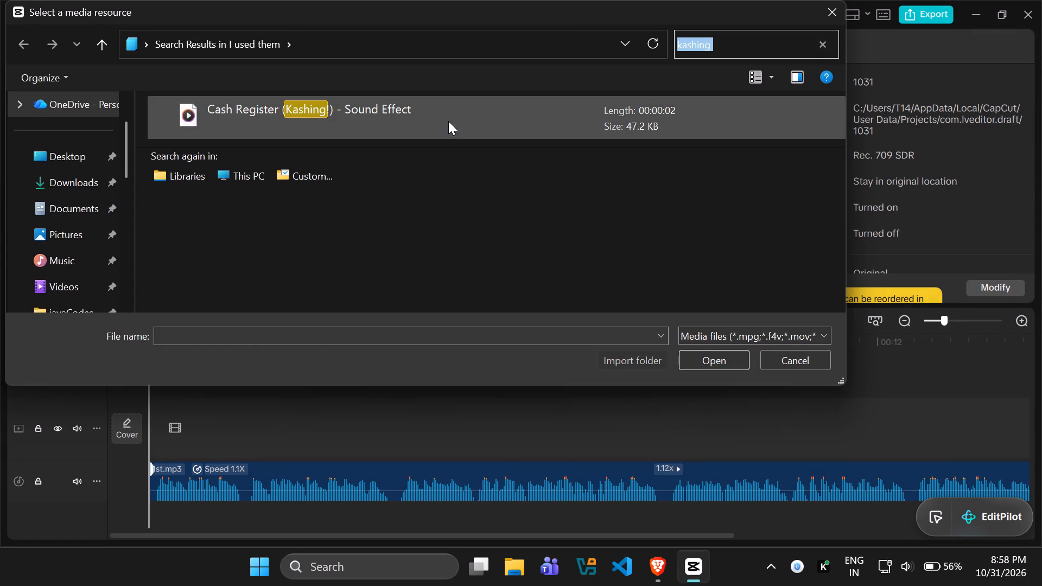
pyautogui.click(448, 120)
pyautogui.click(700, 354)
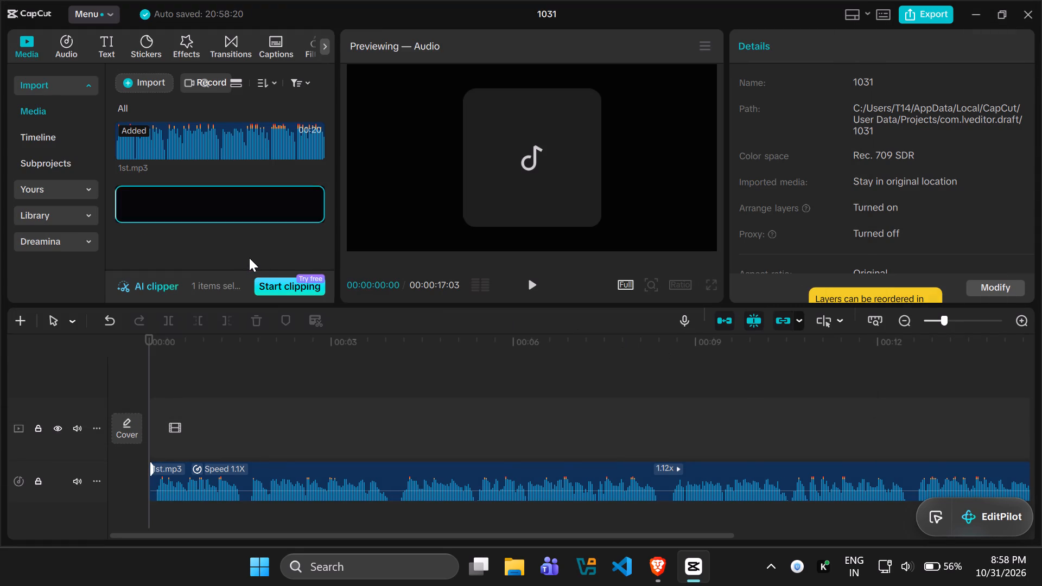
pyautogui.press('space')
# Play the voiceover on the timeline from the start and pause at about 00:04.
pyautogui.click(189, 481)
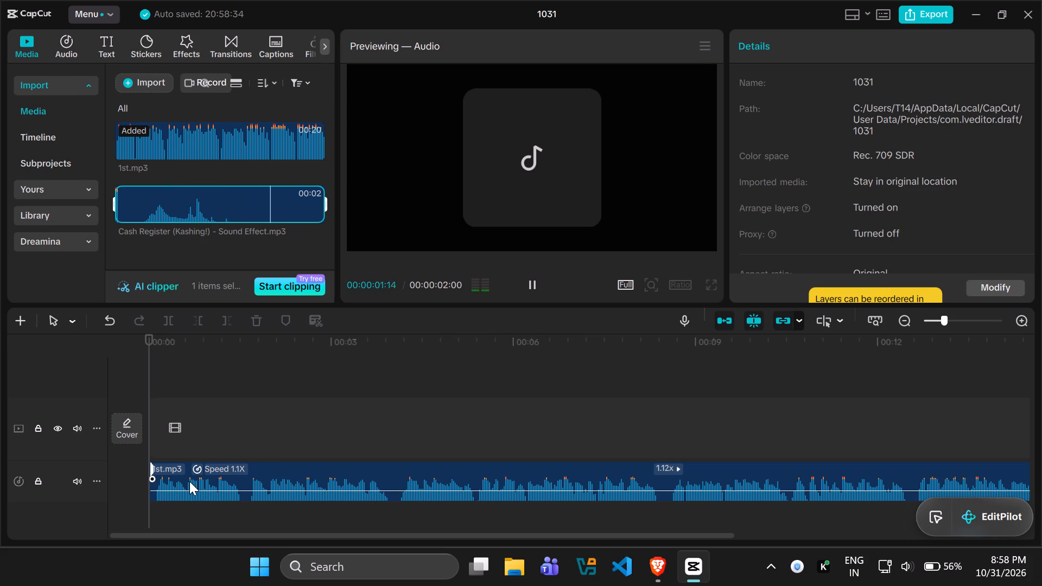
pyautogui.press('space')
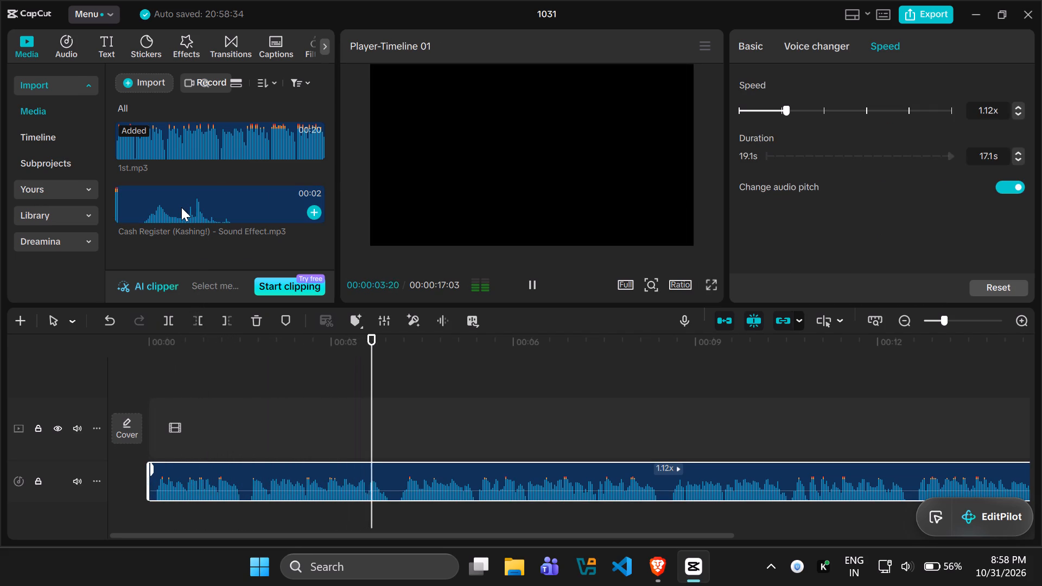
pyautogui.press('space')
# Search the I used them folder for sound effects matching wow and anime while importing media.
pyautogui.click(141, 81)
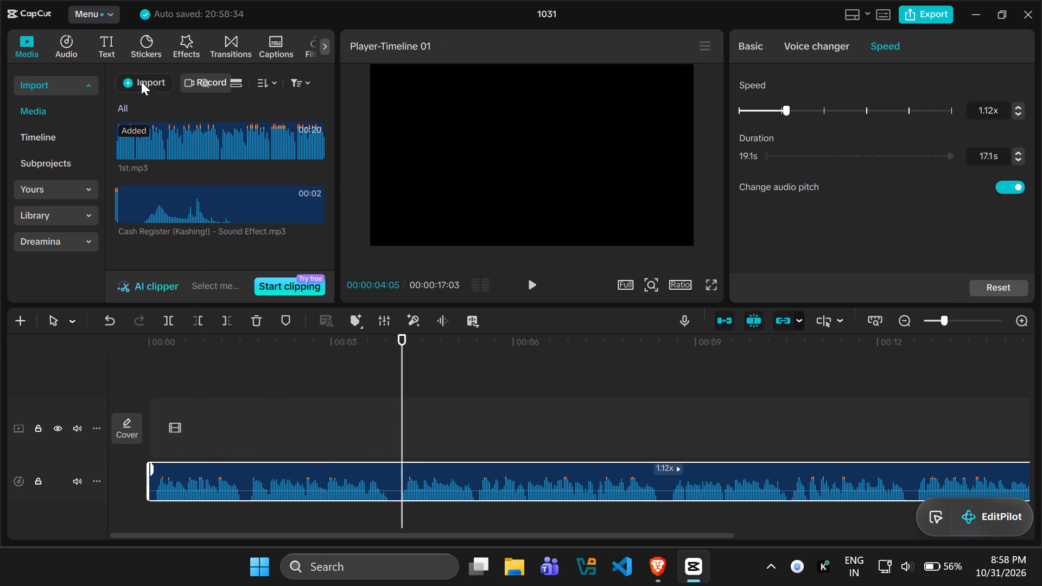
pyautogui.click(165, 112)
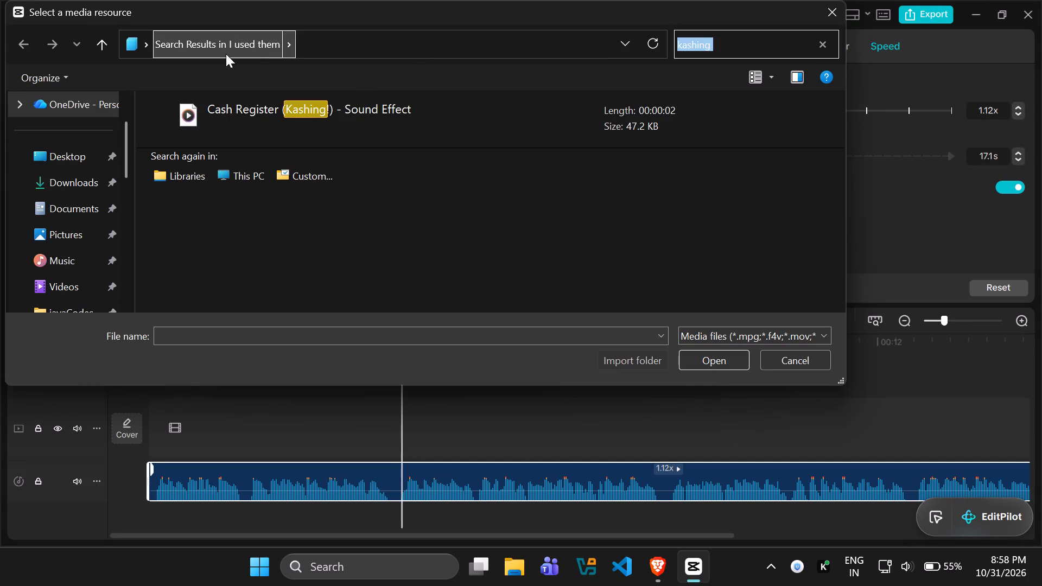
pyautogui.scroll(-2, 104, 283)
pyautogui.click(90, 276)
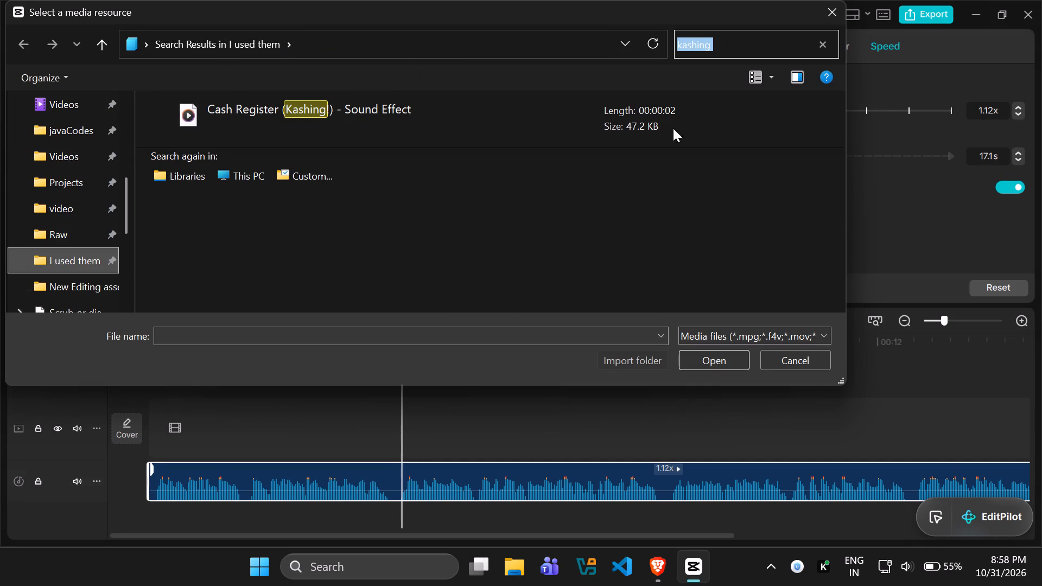
pyautogui.click(786, 43)
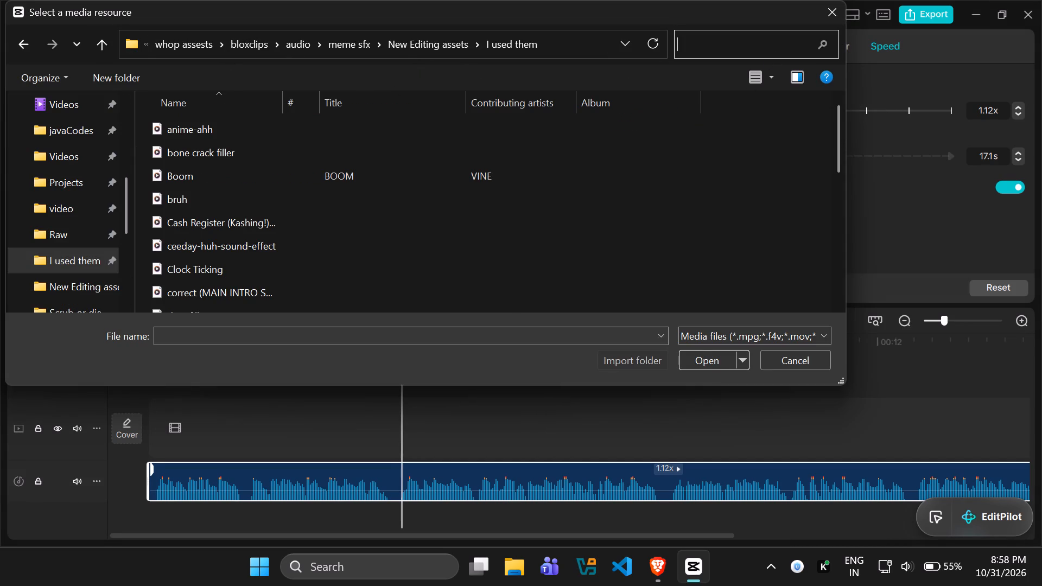
pyautogui.write('wow')
pyautogui.press('Return')
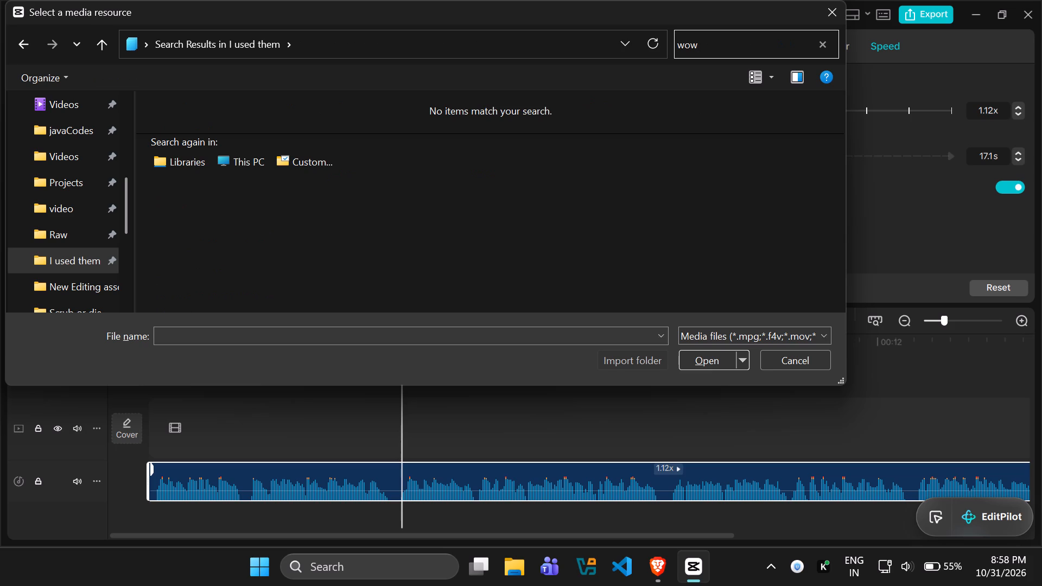
pyautogui.click(823, 43)
pyautogui.write('anime')
pyautogui.press('Return')
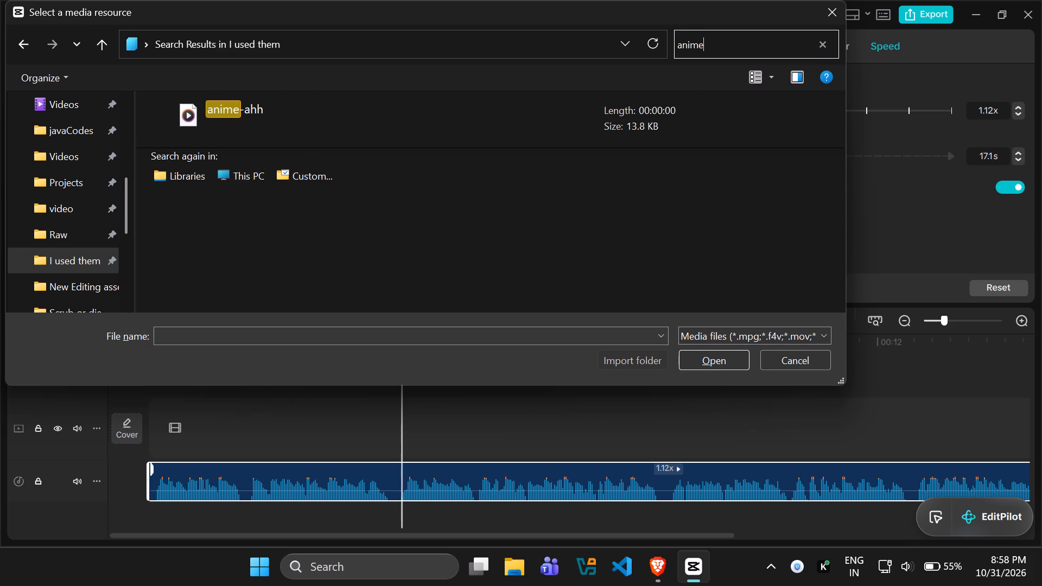
# Find anime wow in the New Editing assets folder, move it into the I used them folder, and import it.
pyautogui.click(821, 48)
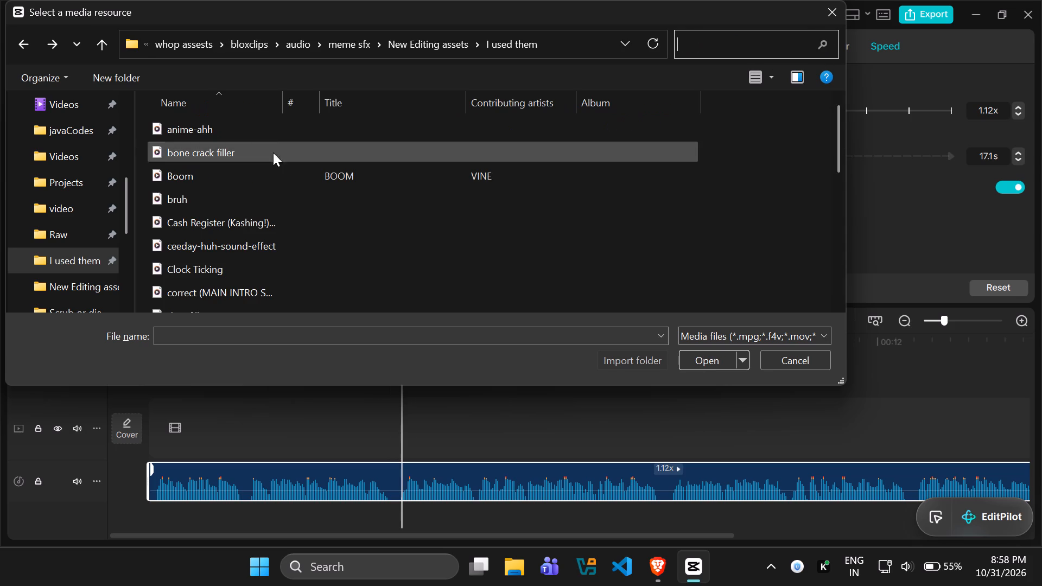
pyautogui.click(410, 40)
pyautogui.click(721, 49)
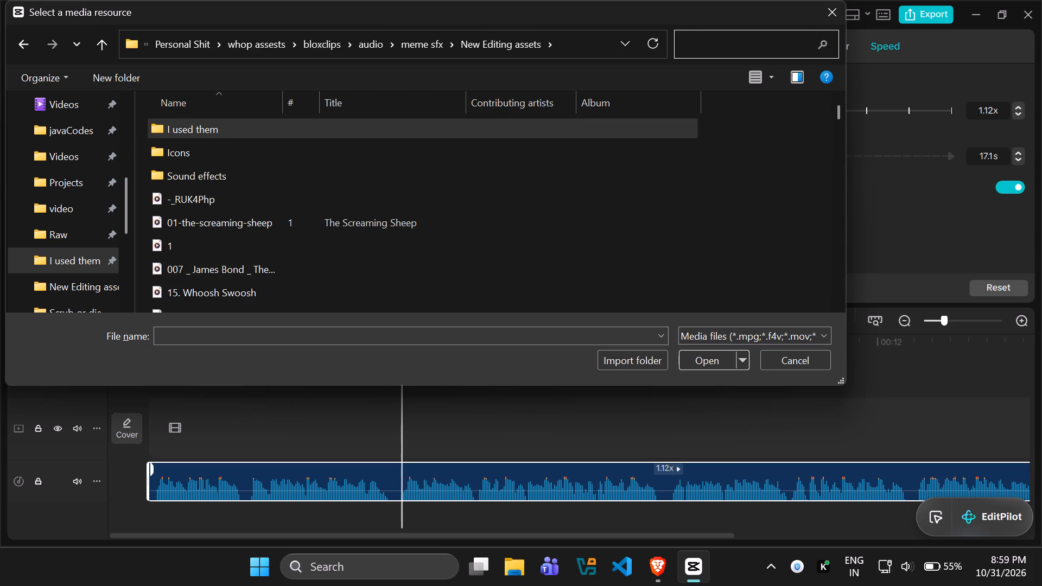
pyautogui.write('wow')
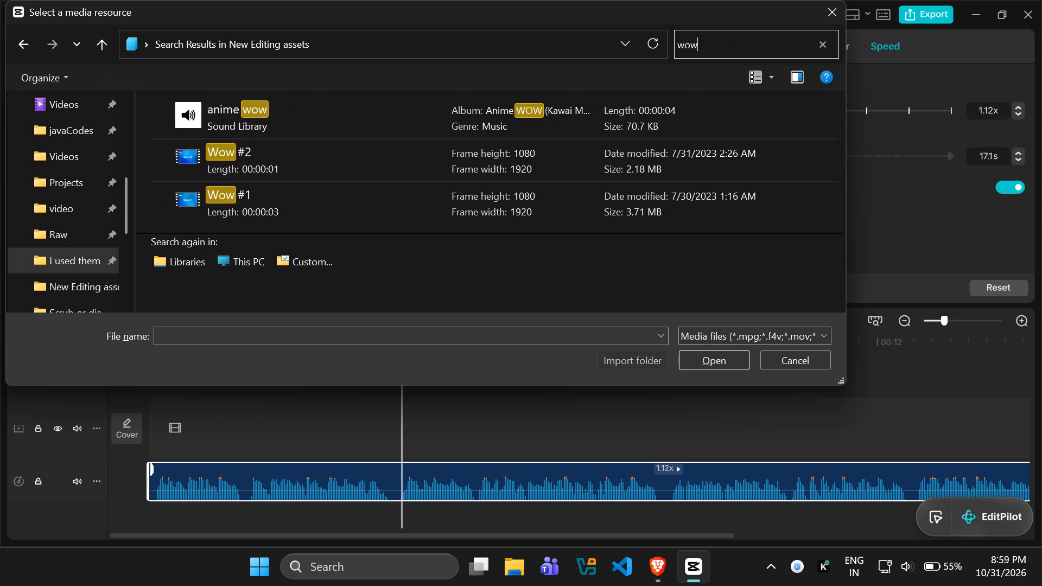
pyautogui.click(474, 131)
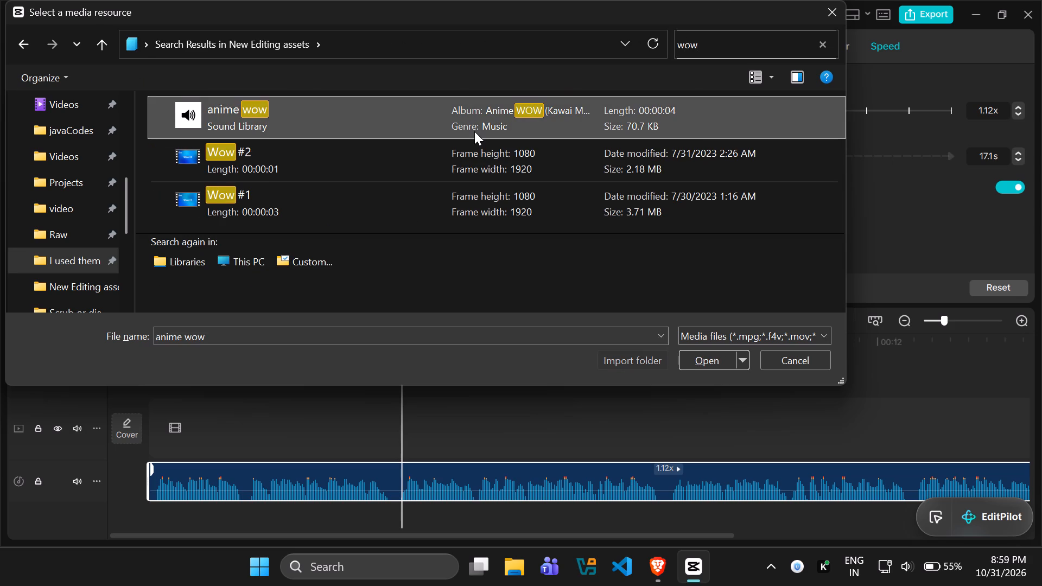
pyautogui.hotkey('ctrl', 'x')
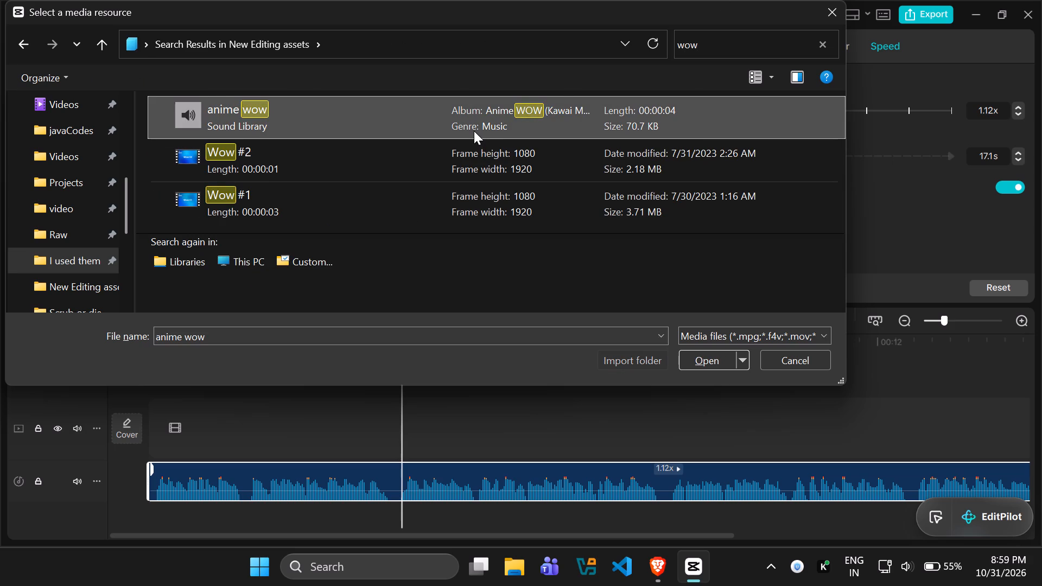
pyautogui.click(822, 46)
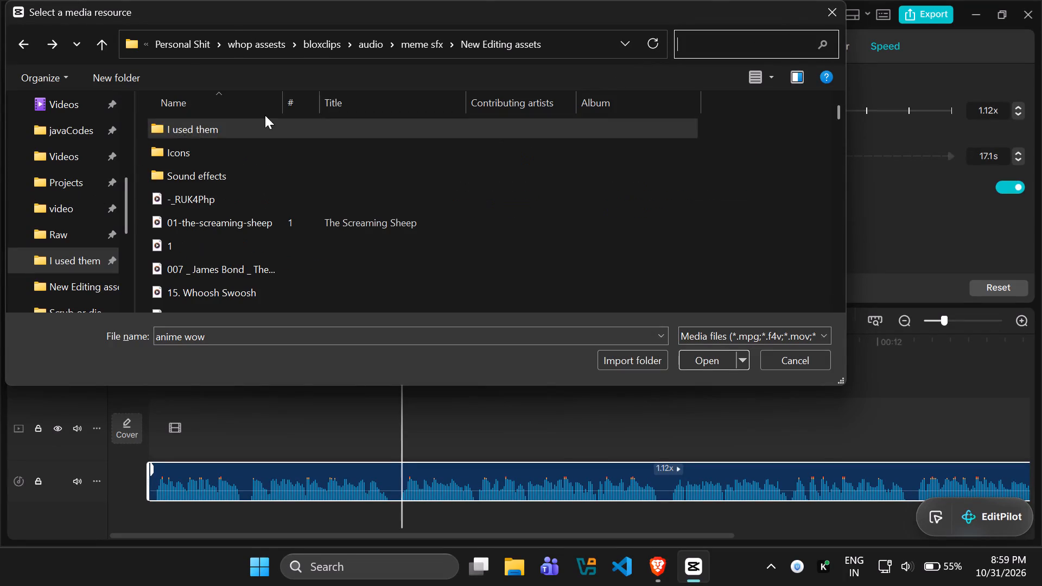
pyautogui.doubleClick(270, 138)
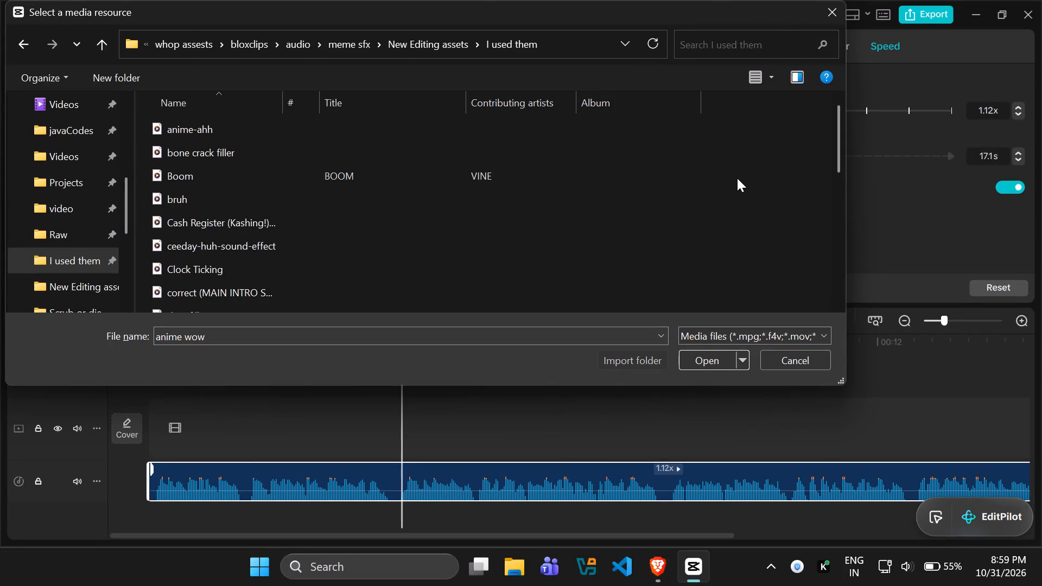
pyautogui.click(740, 178)
pyautogui.hotkey('ctrl', 'v')
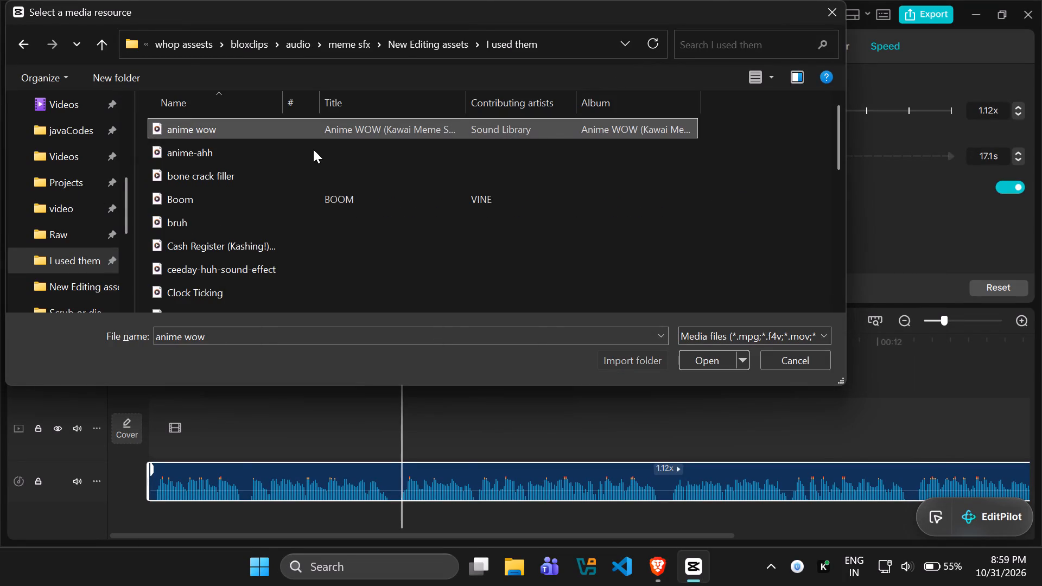
pyautogui.click(684, 354)
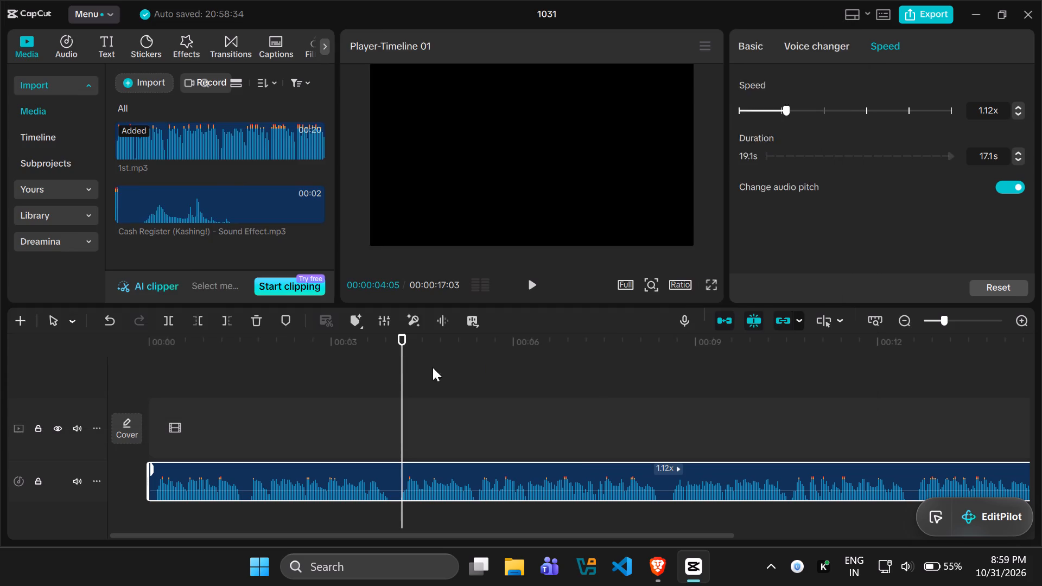
# Place anime wow.mp3 on a new audio track below the voiceover at about 00:03 and trim its end to a 2.4s duration.
pyautogui.moveTo(169, 225); pyautogui.dragTo(372, 527)
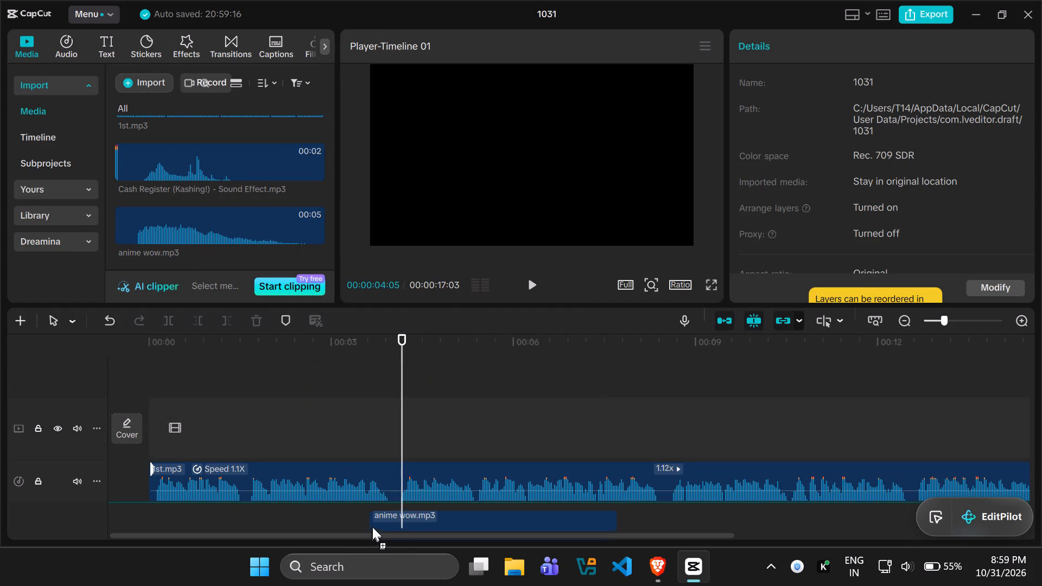
pyautogui.moveTo(372, 527); pyautogui.dragTo(334, 519)
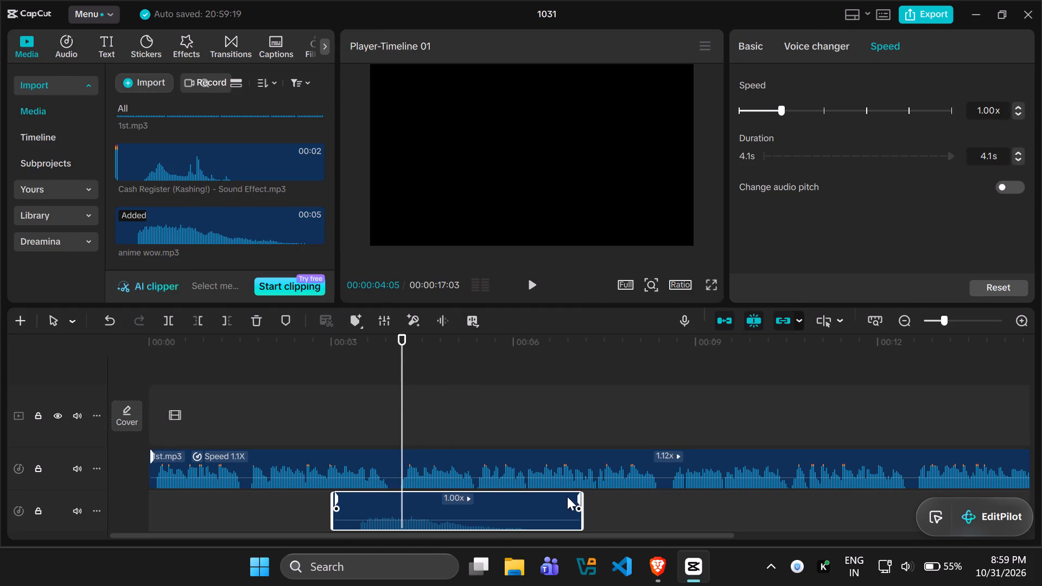
pyautogui.moveTo(583, 504); pyautogui.dragTo(535, 504)
pyautogui.click(555, 505)
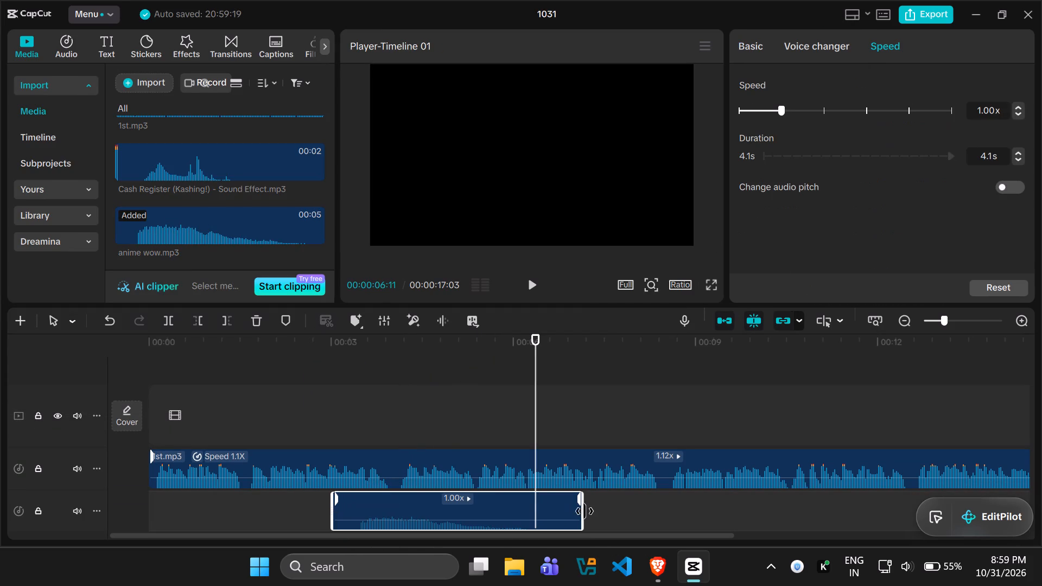
pyautogui.moveTo(582, 517); pyautogui.dragTo(475, 509)
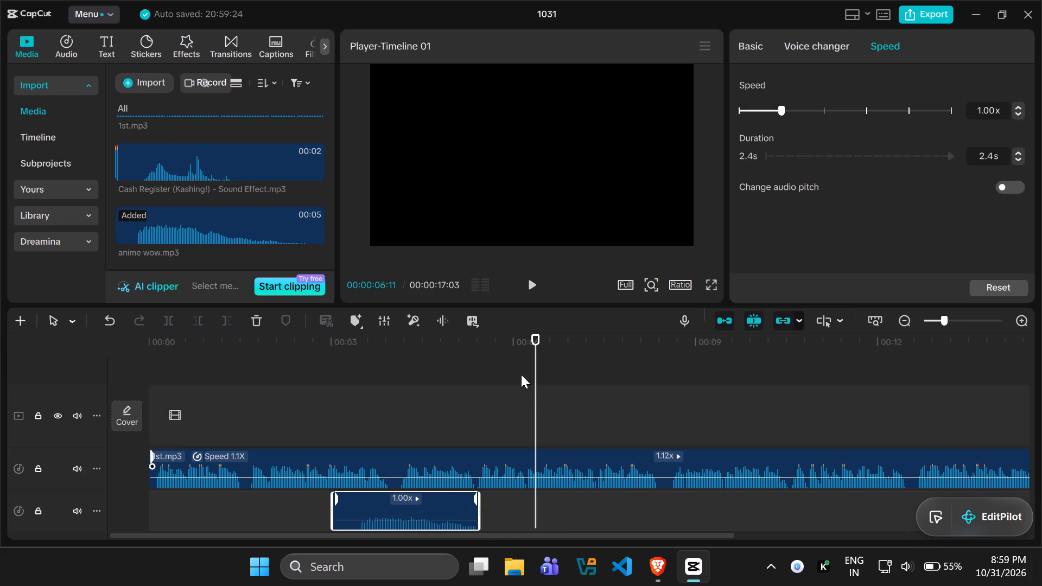
# Move anime wow.mp3 earlier to about 00:02.3 on its track, timing it by playing the timeline from the start.
pyautogui.moveTo(537, 375); pyautogui.dragTo(15, 428)
pyautogui.press('space')
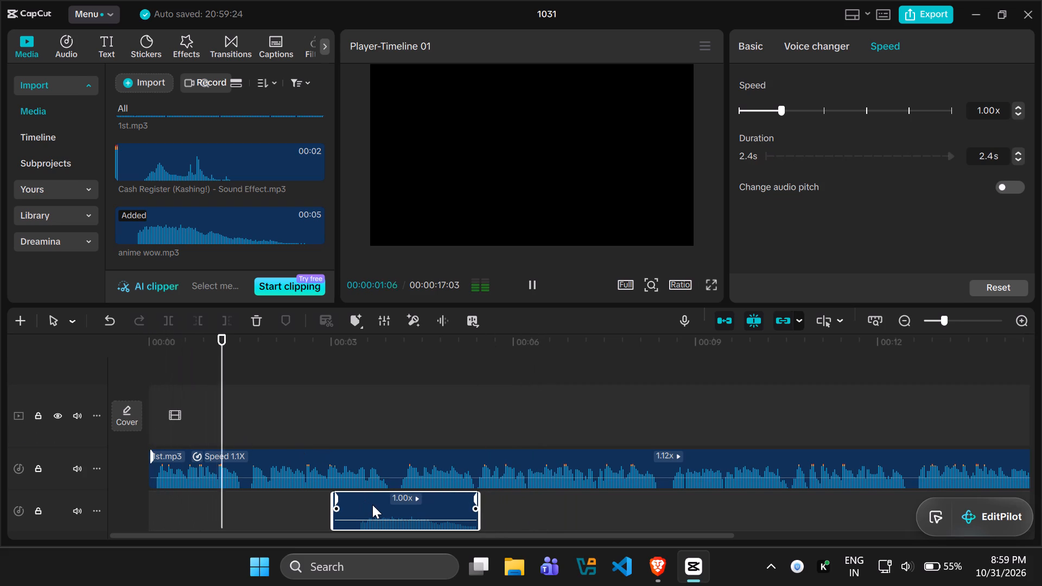
pyautogui.moveTo(372, 505); pyautogui.dragTo(346, 505)
pyautogui.press('space')
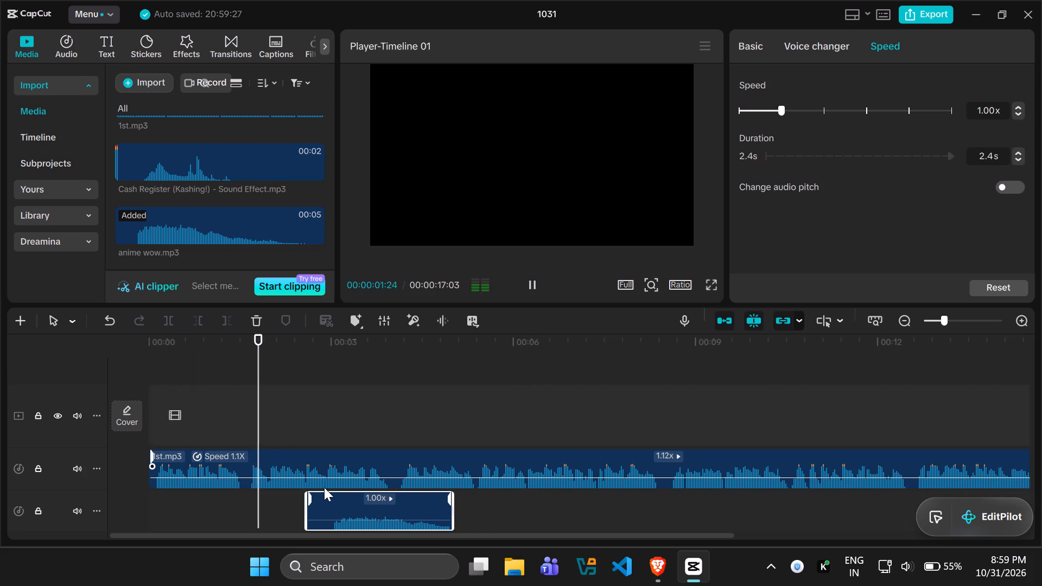
pyautogui.press('space')
pyautogui.moveTo(353, 501); pyautogui.dragTo(337, 501)
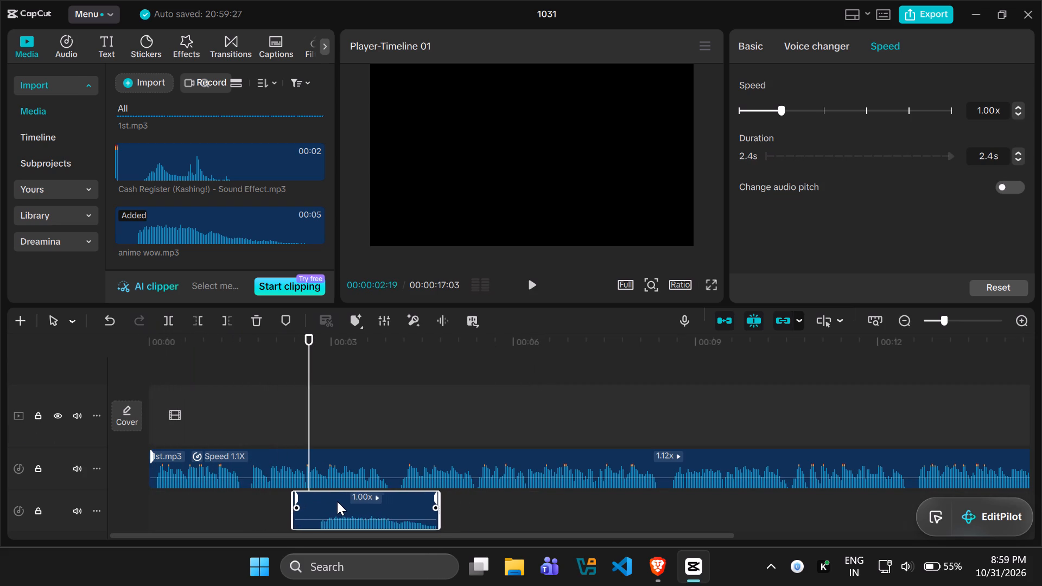
pyautogui.moveTo(337, 501); pyautogui.dragTo(336, 501)
pyautogui.press('space')
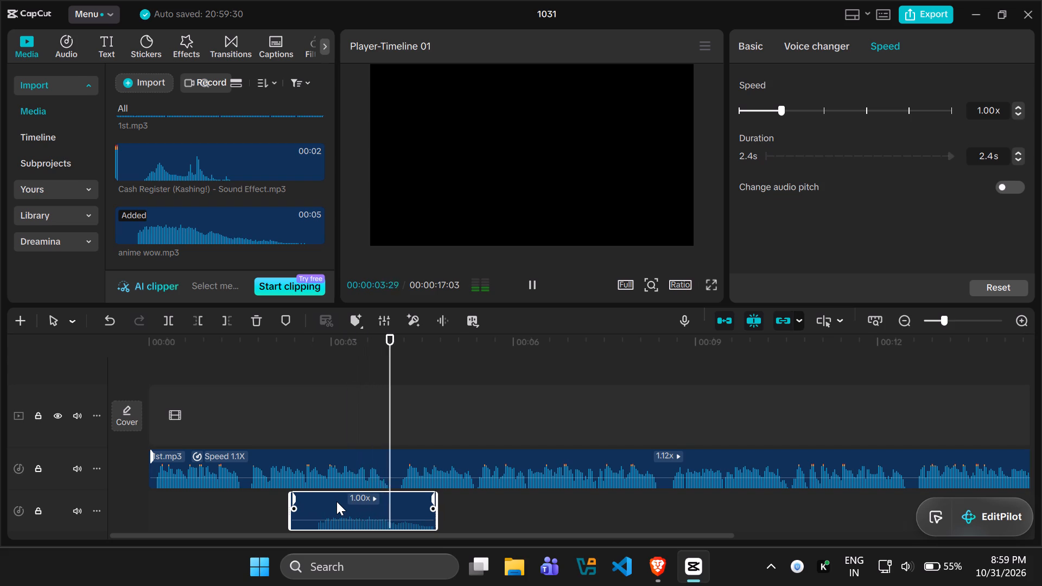
pyautogui.press('space')
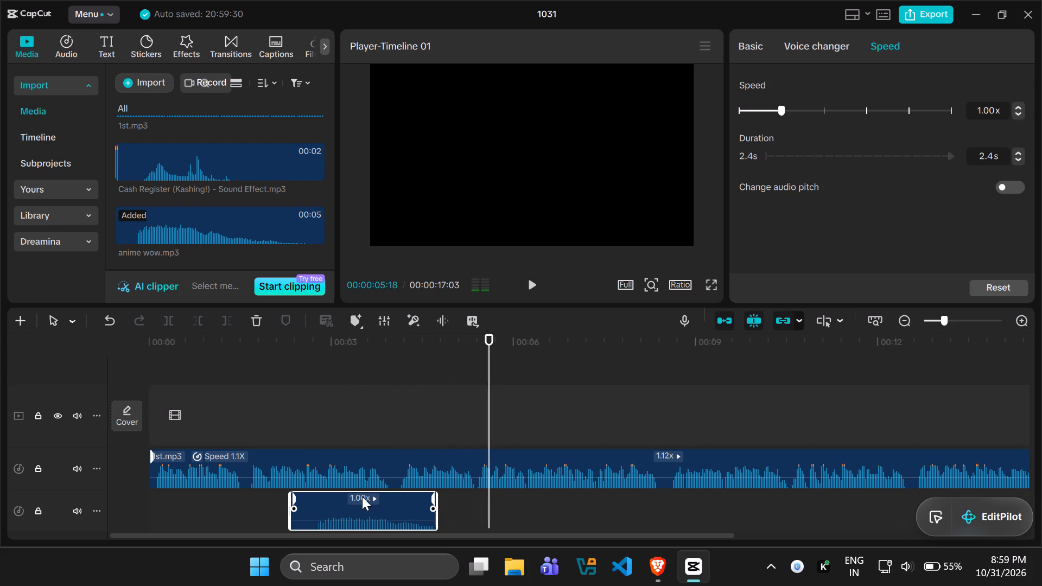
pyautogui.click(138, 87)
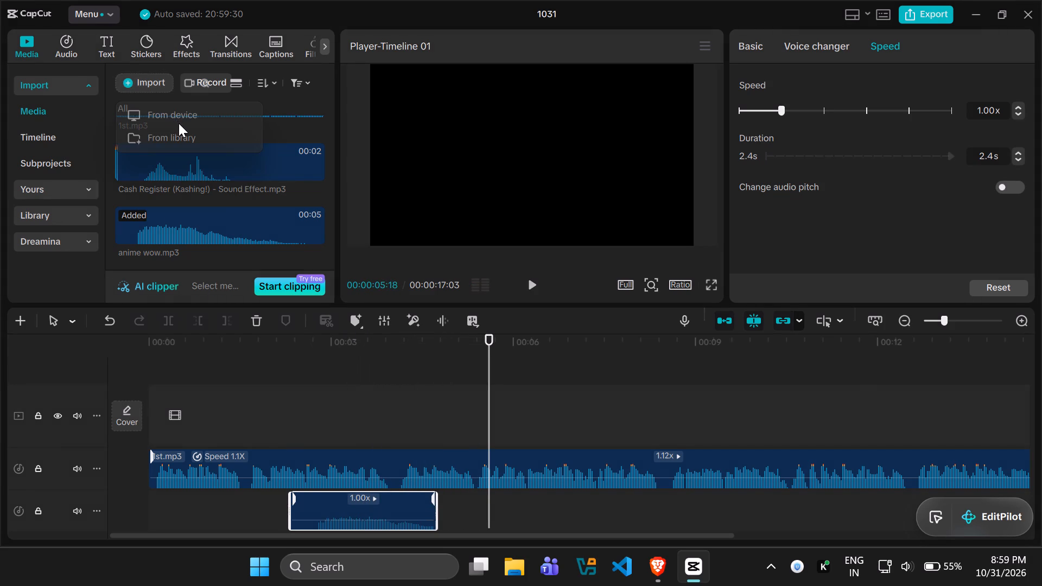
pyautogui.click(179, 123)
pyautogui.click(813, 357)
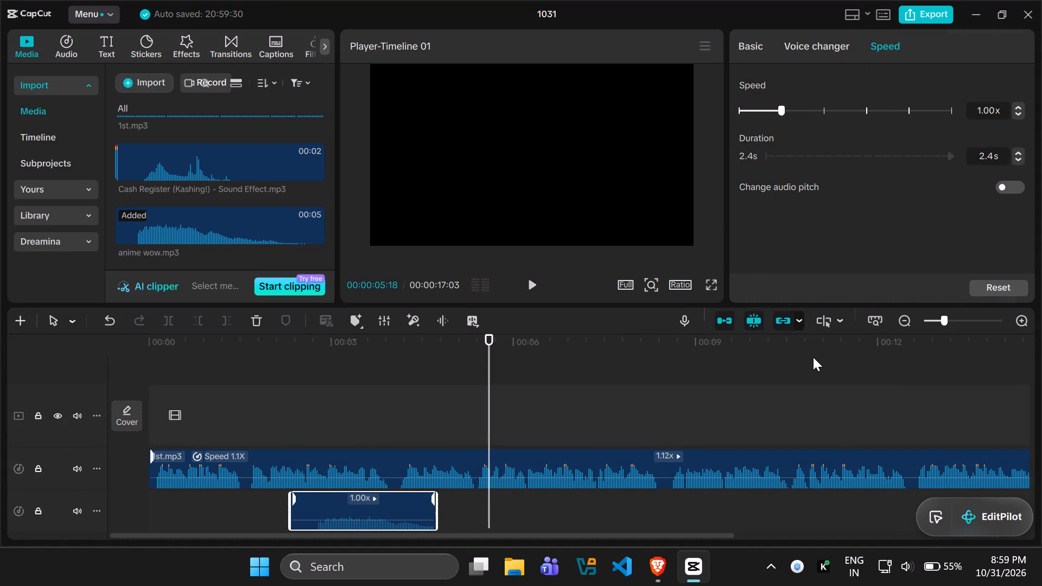
# Add the Cash Register sound effect to the anime wow track at about 00:07.6, timing it against the voiceover.
pyautogui.press('space')
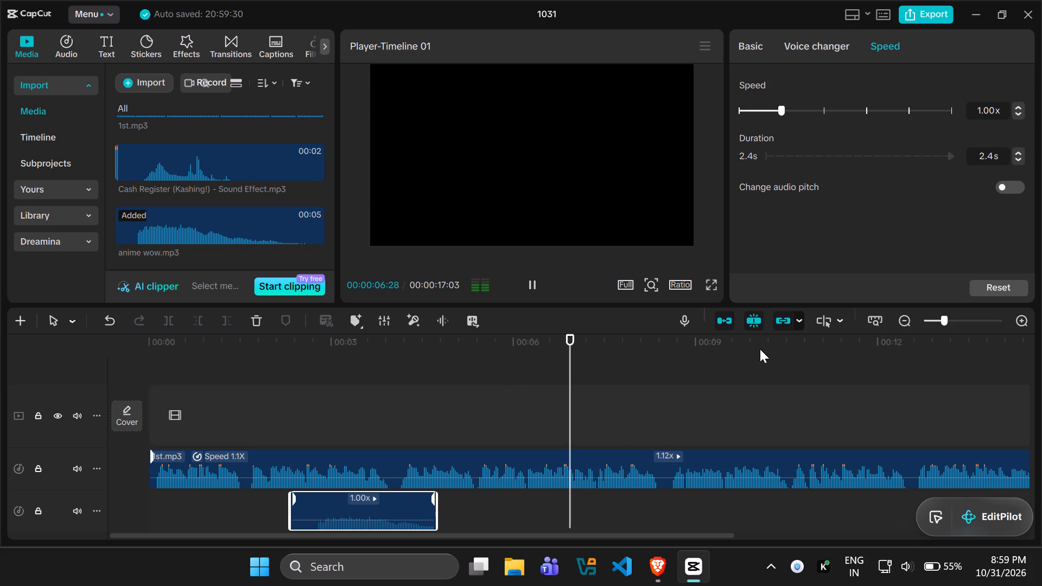
pyautogui.press('space')
pyautogui.moveTo(182, 161); pyautogui.dragTo(556, 504)
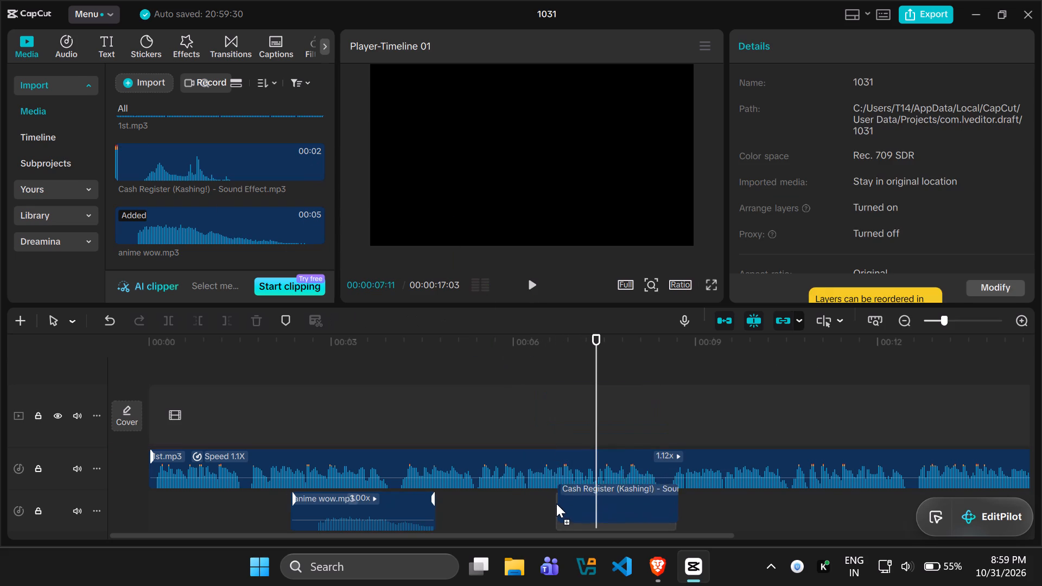
pyautogui.press('space')
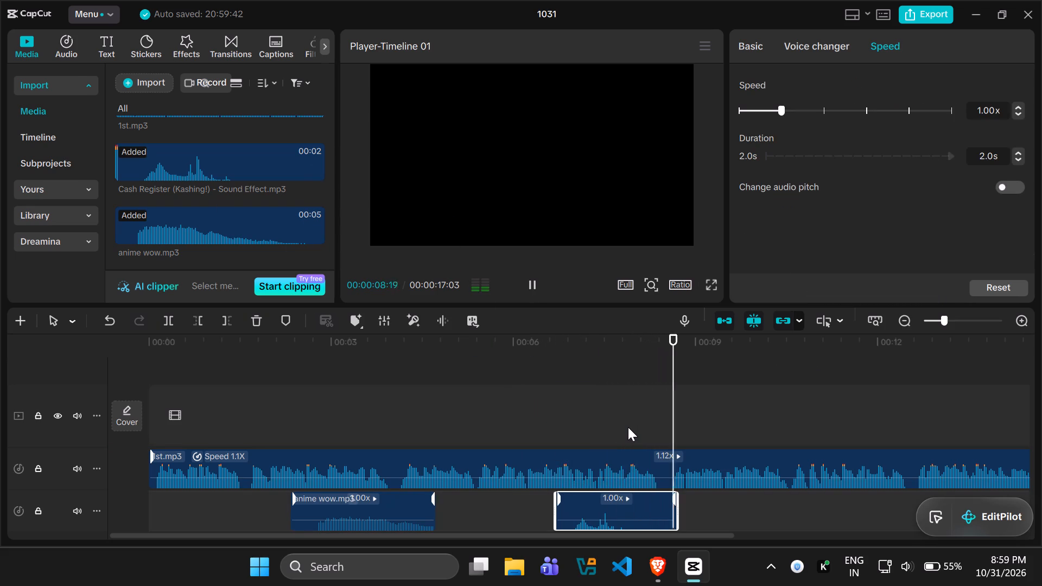
pyautogui.press('space')
pyautogui.moveTo(622, 511); pyautogui.dragTo(678, 514)
pyautogui.press('space')
pyautogui.moveTo(735, 406); pyautogui.dragTo(714, 406)
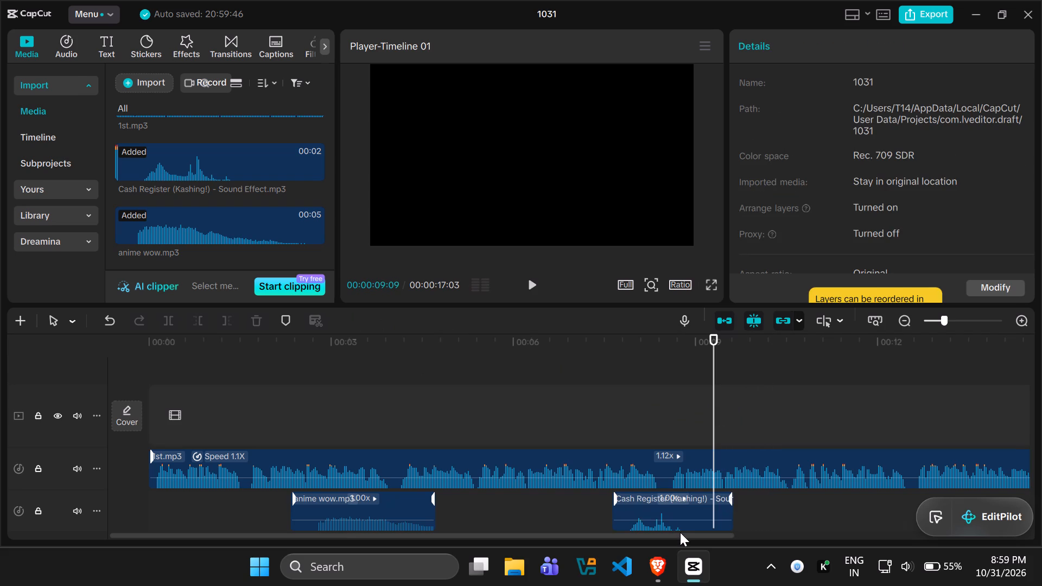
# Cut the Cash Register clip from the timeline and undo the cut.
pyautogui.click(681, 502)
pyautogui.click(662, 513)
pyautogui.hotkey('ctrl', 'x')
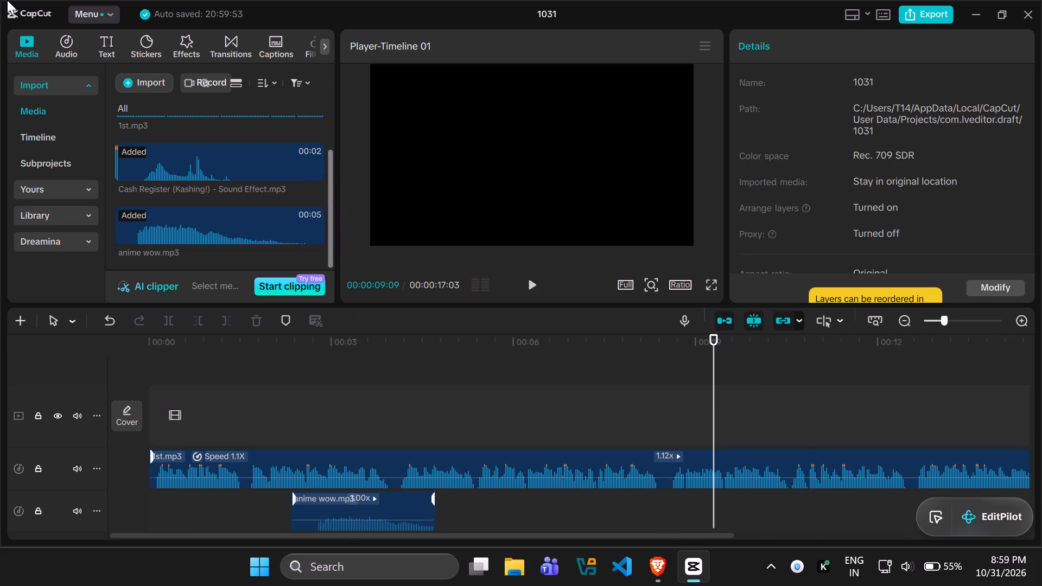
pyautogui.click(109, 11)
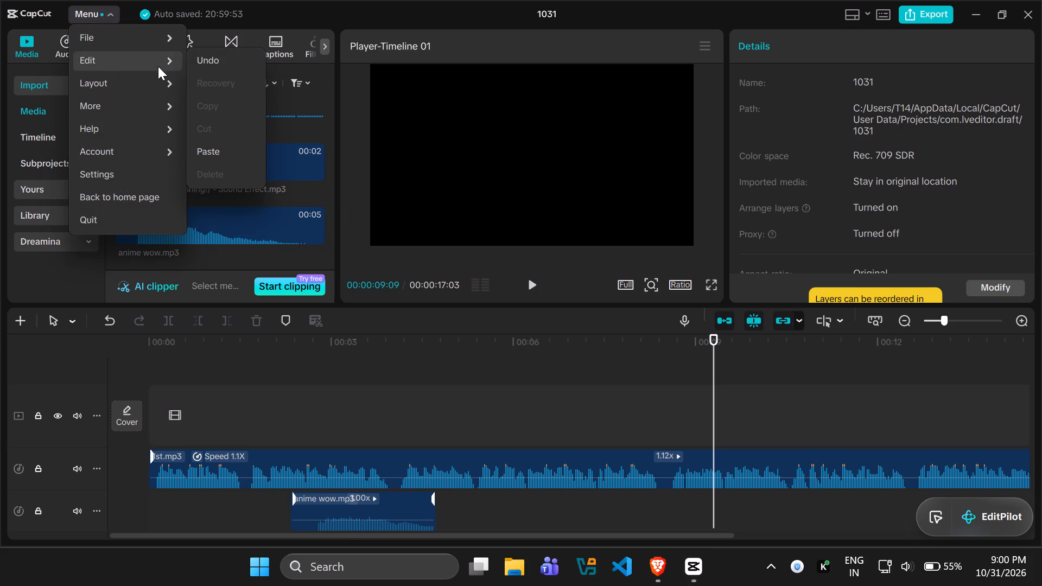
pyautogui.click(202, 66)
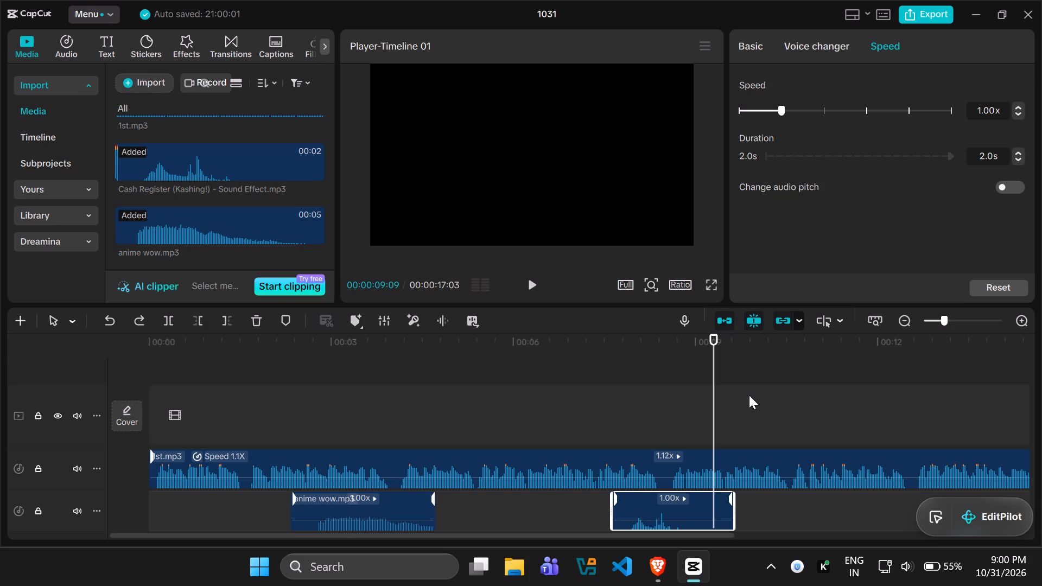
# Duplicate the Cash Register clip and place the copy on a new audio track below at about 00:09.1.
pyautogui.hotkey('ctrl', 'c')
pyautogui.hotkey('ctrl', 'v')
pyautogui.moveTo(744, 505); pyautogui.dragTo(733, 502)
# Play the timeline from the start and shift the first Cash Register clip earlier to about 00:07.2.
pyautogui.moveTo(719, 365); pyautogui.dragTo(0, 378)
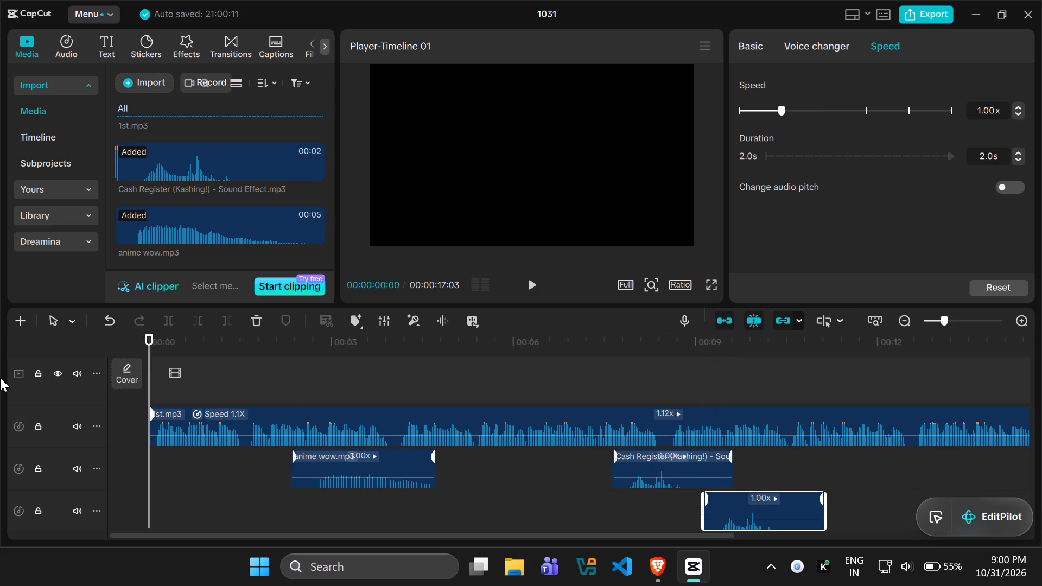
pyautogui.press('space')
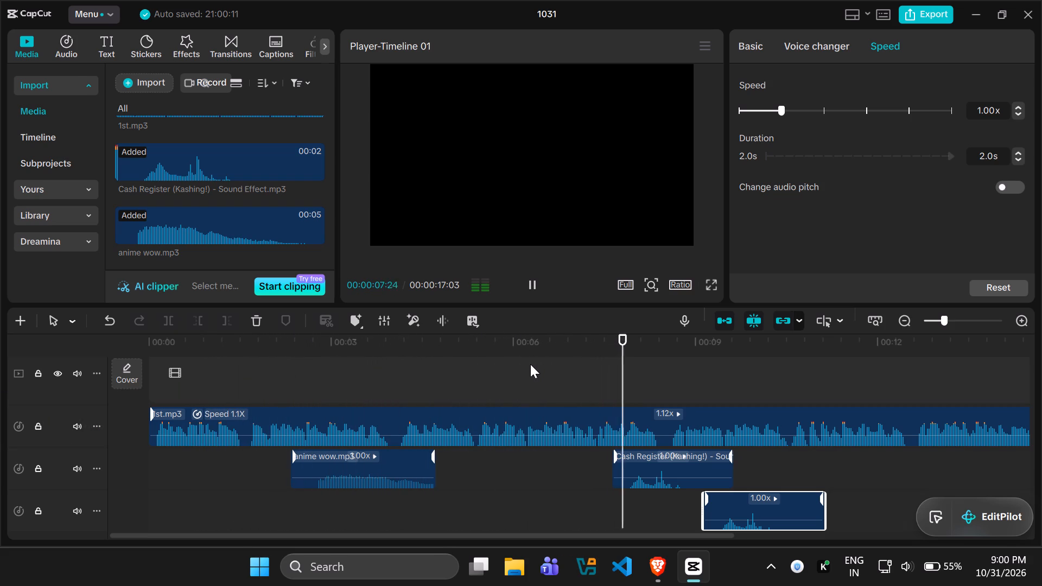
pyautogui.moveTo(650, 471); pyautogui.dragTo(628, 470)
pyautogui.press('space')
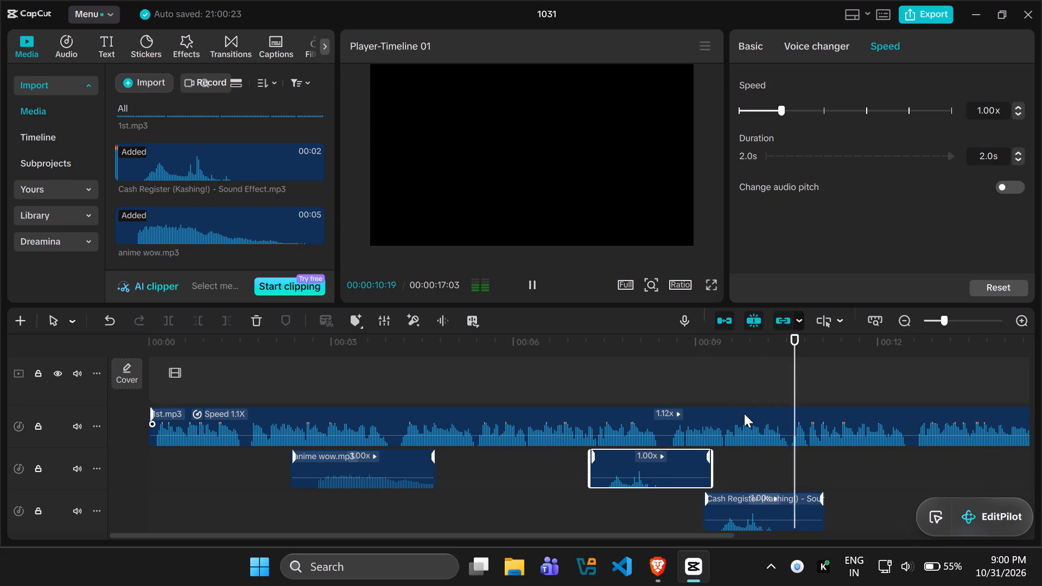
pyautogui.press('space')
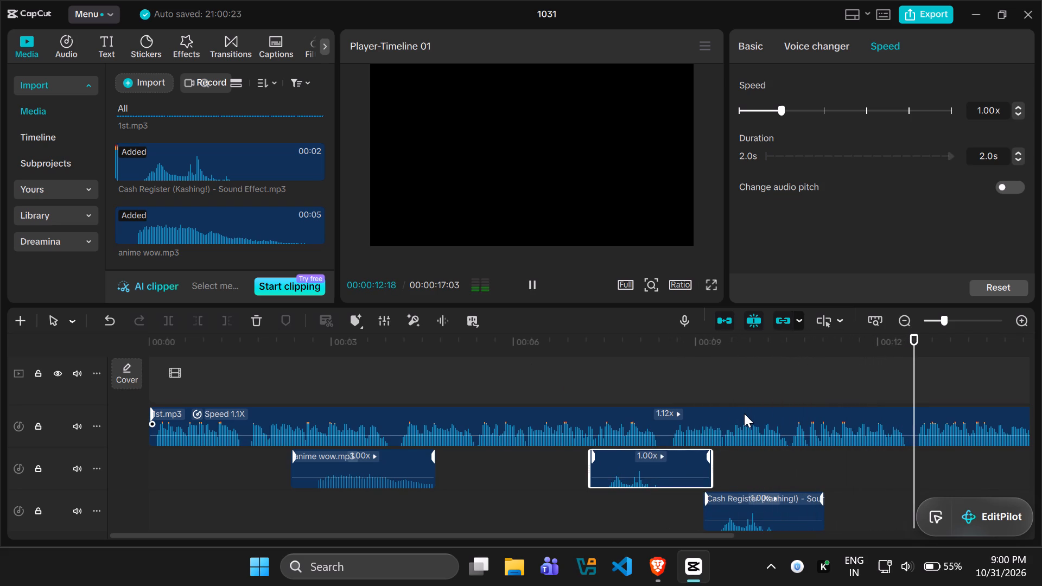
pyautogui.moveTo(918, 371); pyautogui.dragTo(860, 373)
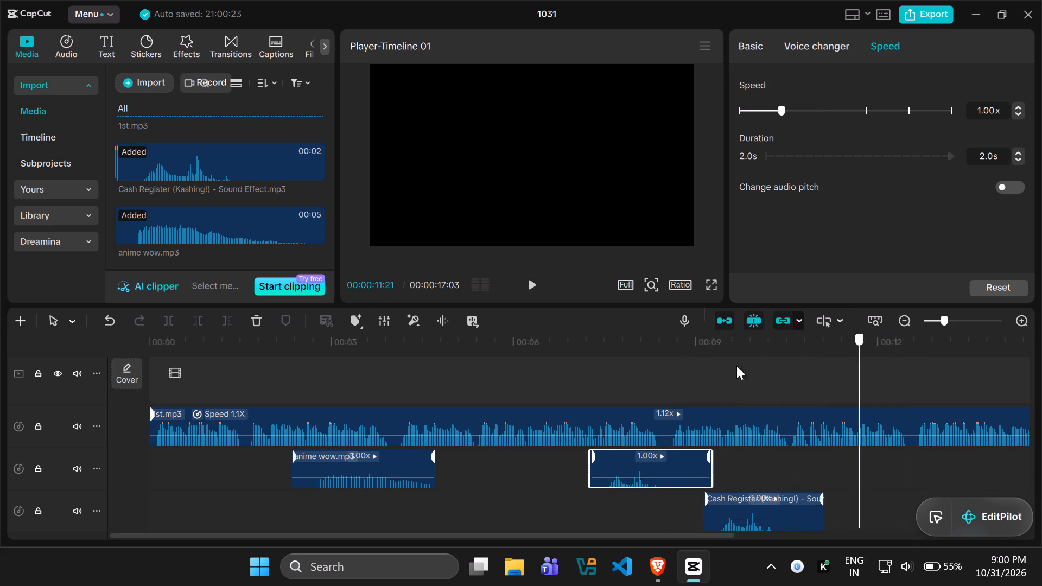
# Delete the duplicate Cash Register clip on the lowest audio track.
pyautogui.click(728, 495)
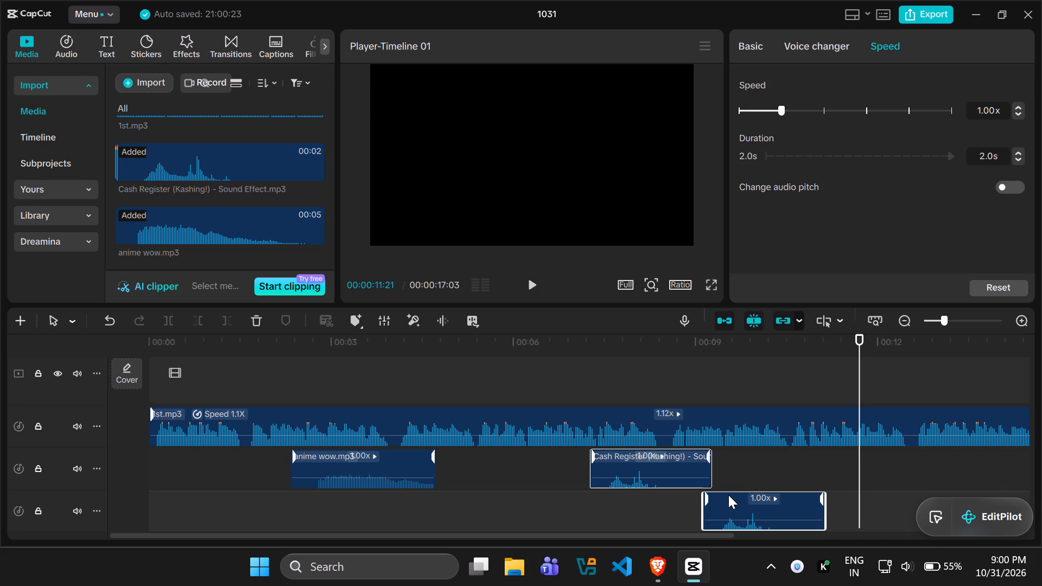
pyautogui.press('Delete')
# Search the I used them folder for noic and import the Noice sound effect.
pyautogui.click(130, 86)
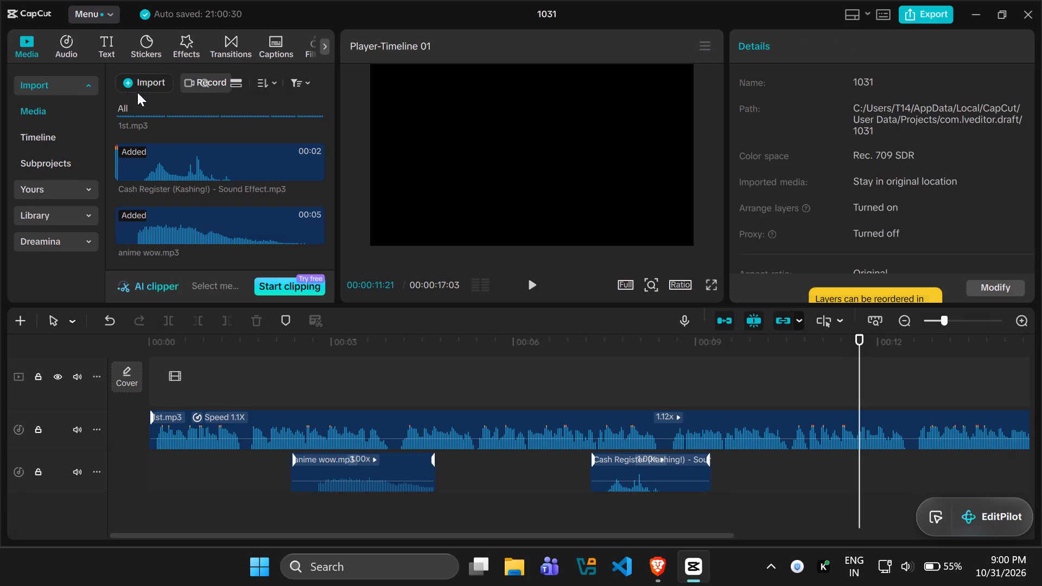
pyautogui.click(154, 103)
pyautogui.click(161, 116)
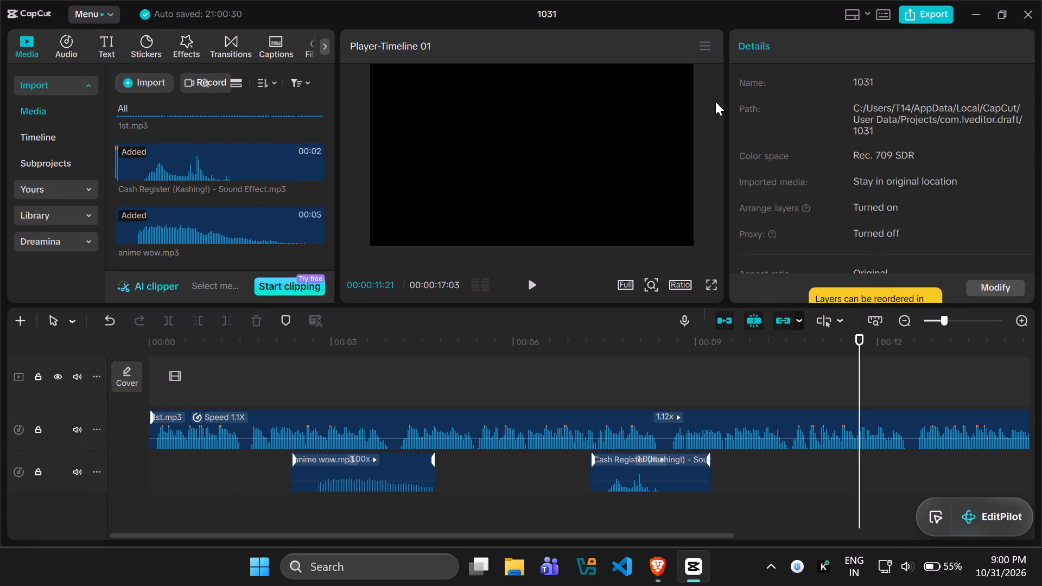
pyautogui.click(748, 45)
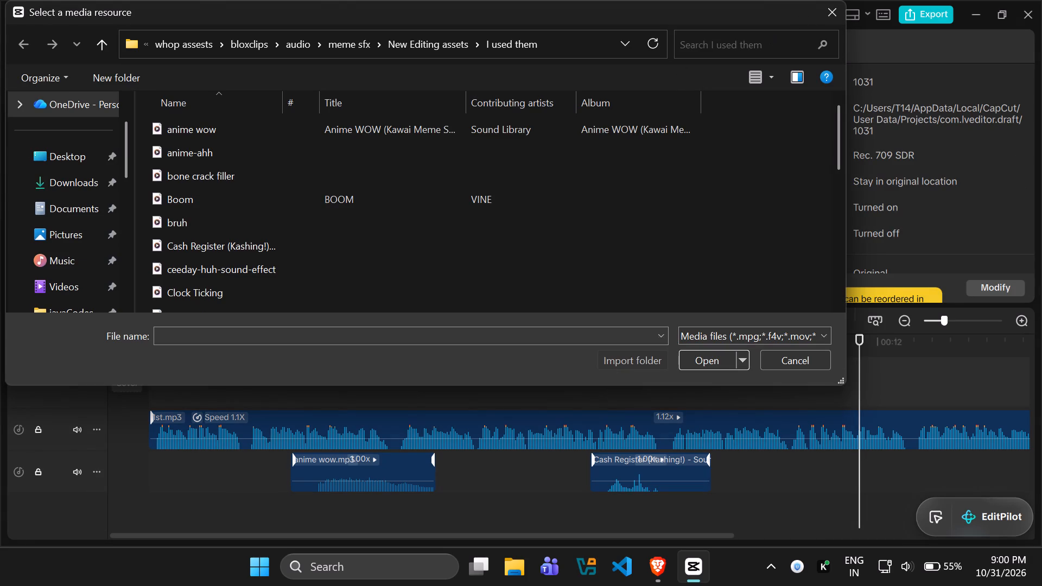
pyautogui.write('ni')
pyautogui.press('BackSpace')
pyautogui.write('oic')
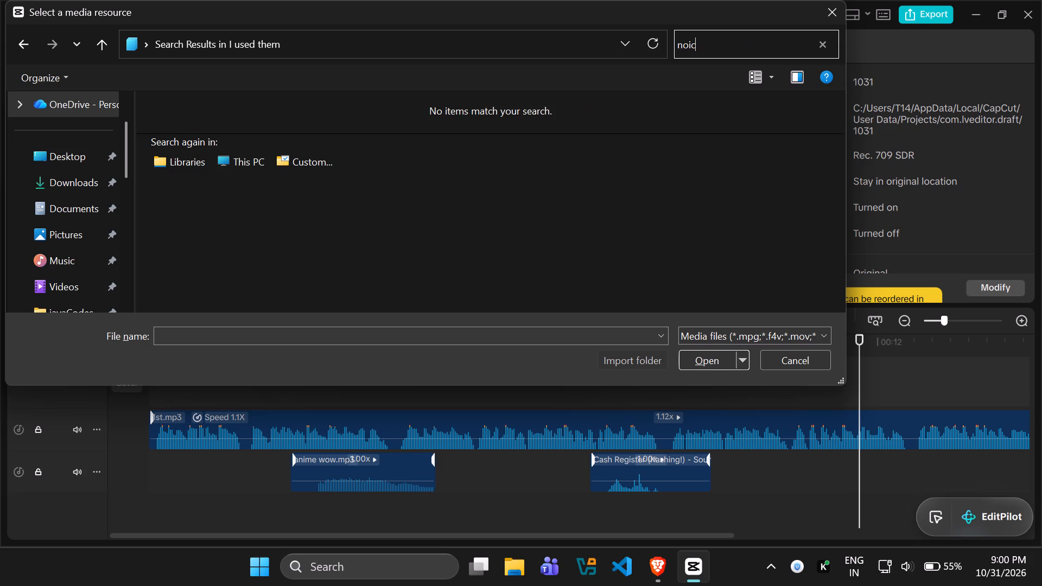
pyautogui.click(618, 132)
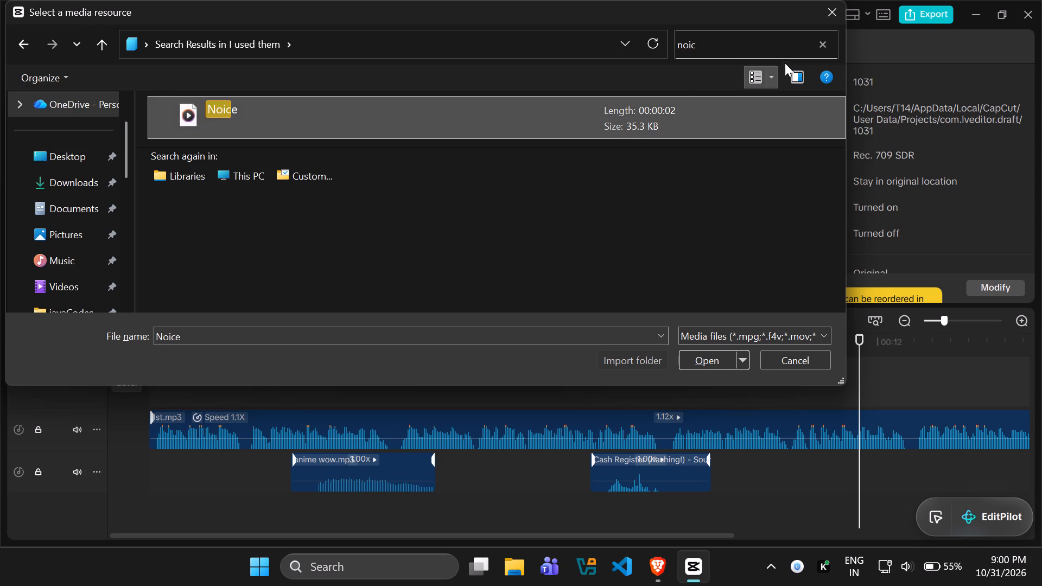
pyautogui.click(820, 49)
pyautogui.click(708, 355)
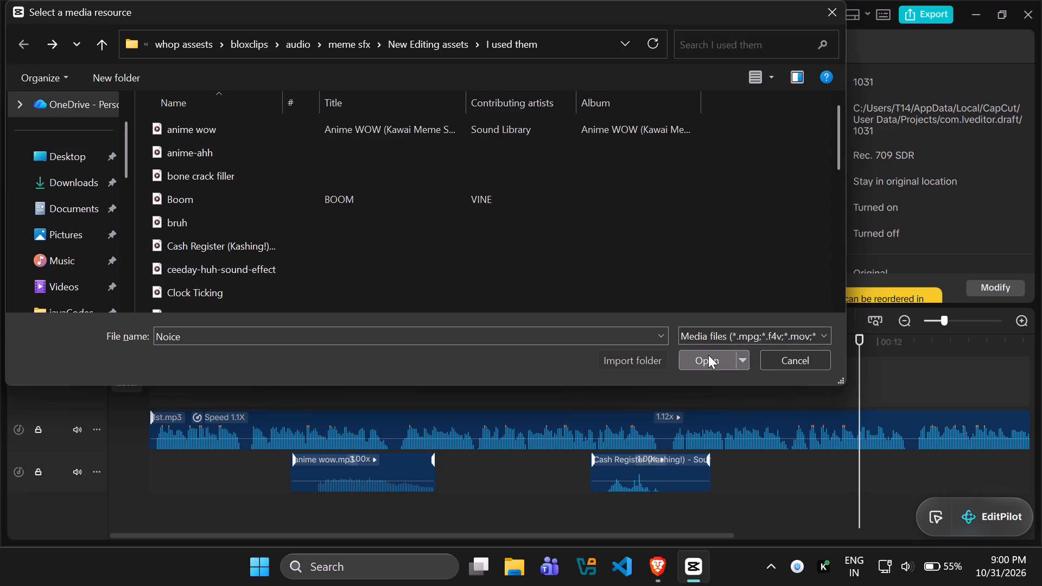
# Add Noice.mp3 to the timeline after the Cash Register clip and reposition it on a new audio track at about 00:09.
pyautogui.moveTo(172, 226); pyautogui.dragTo(798, 505)
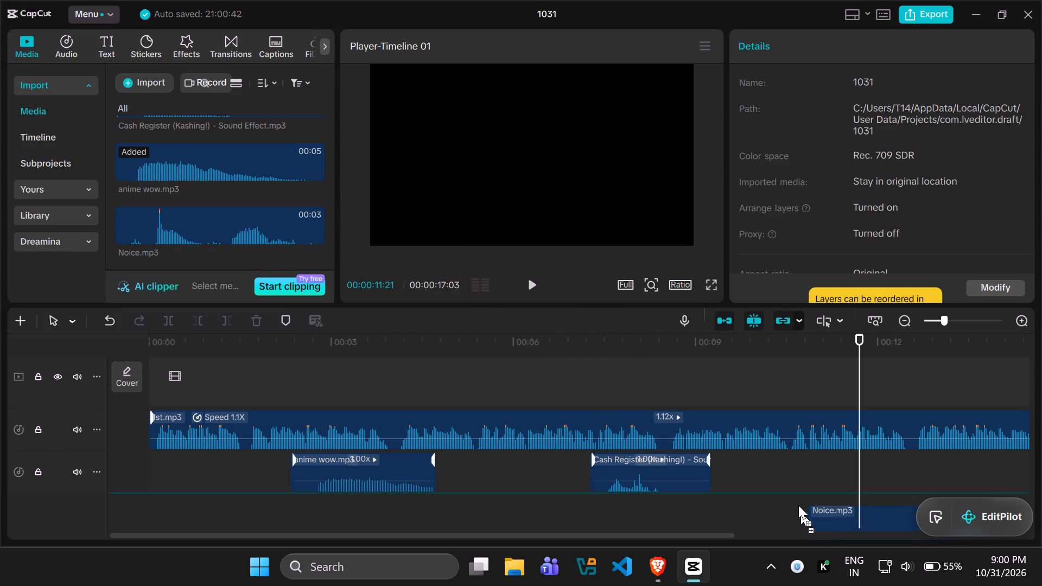
pyautogui.moveTo(798, 505); pyautogui.dragTo(785, 487)
pyautogui.moveTo(857, 381); pyautogui.dragTo(689, 374)
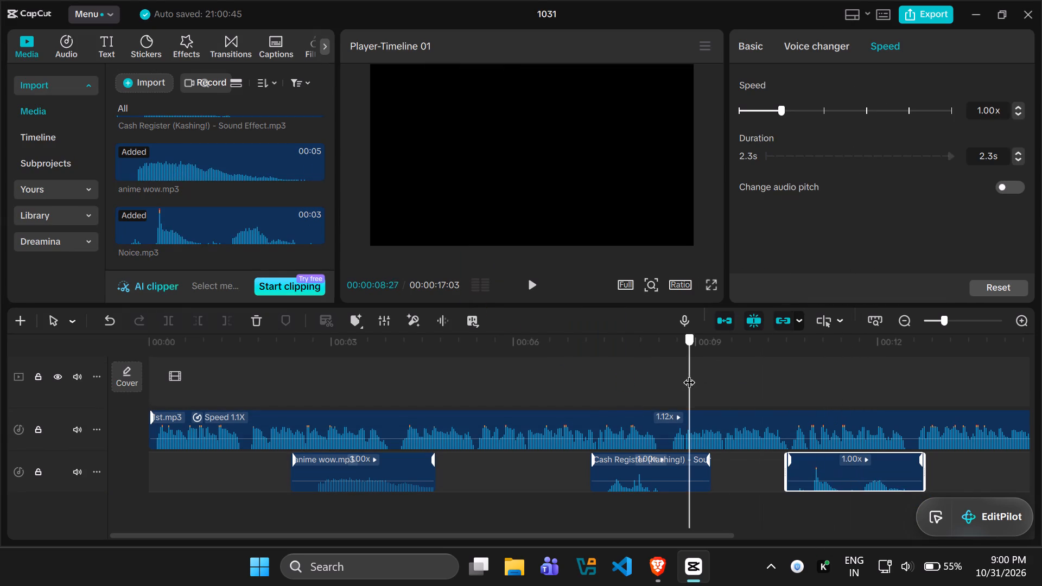
pyautogui.moveTo(689, 374); pyautogui.dragTo(654, 374)
pyautogui.press('space')
pyautogui.moveTo(838, 468); pyautogui.dragTo(808, 490)
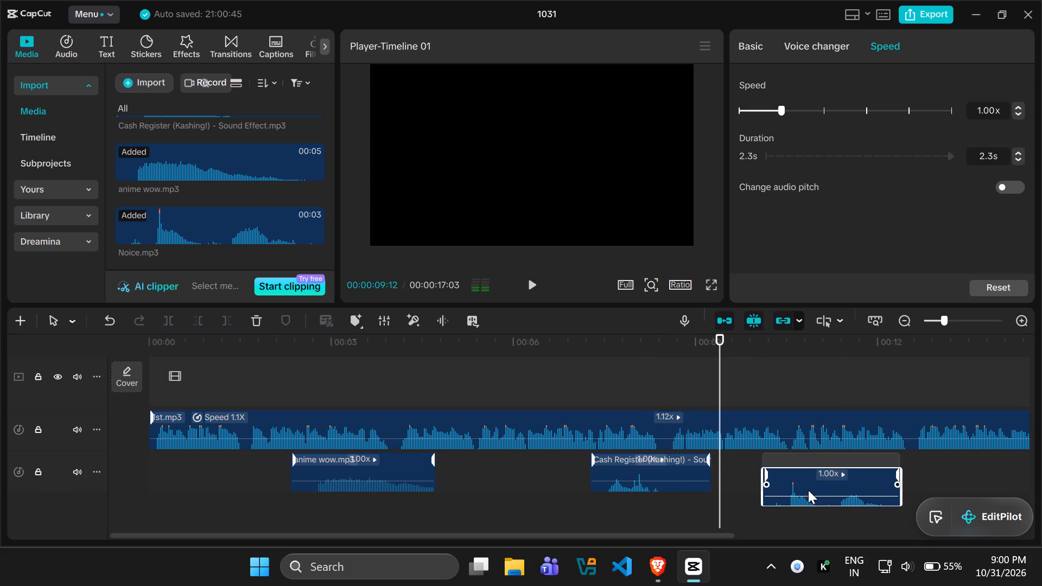
pyautogui.moveTo(808, 490); pyautogui.dragTo(747, 502)
# Play the voiceover to about 00:10 and remove the part of the Noice clip before 00:10:01, leaving 1.2s.
pyautogui.press('space')
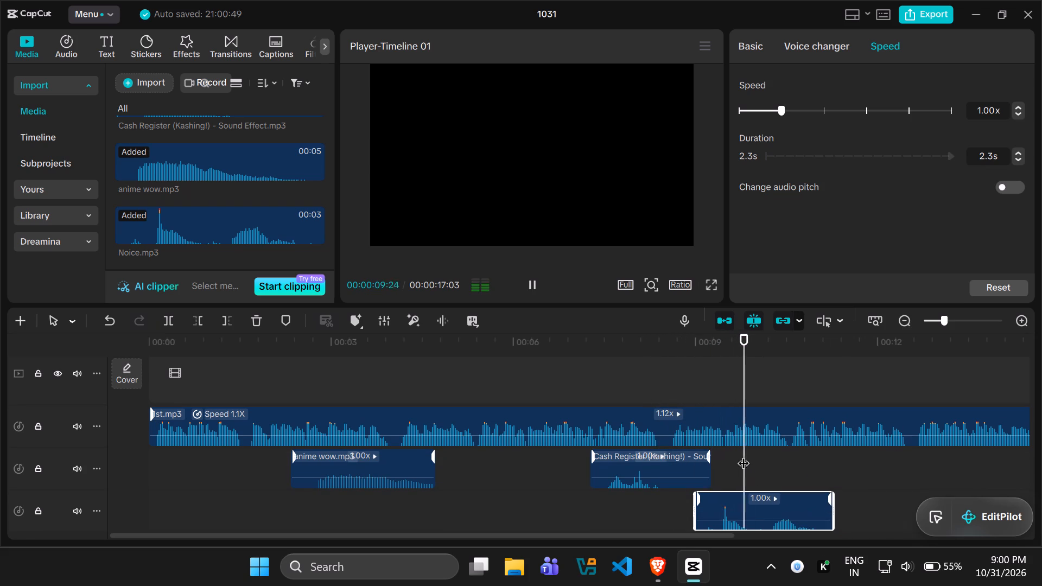
pyautogui.moveTo(772, 449); pyautogui.dragTo(758, 449)
pyautogui.click(741, 508)
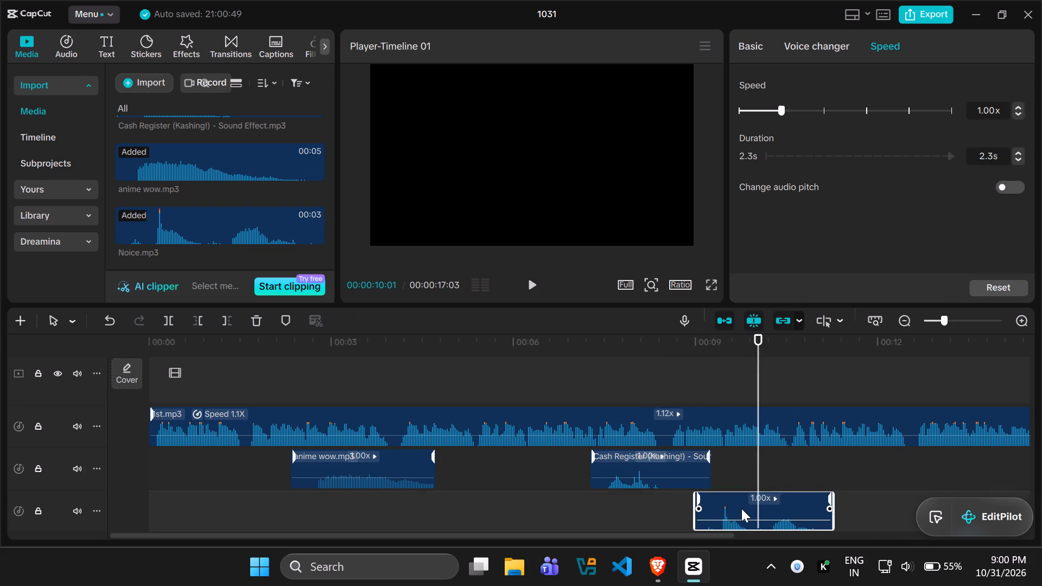
pyautogui.click(190, 321)
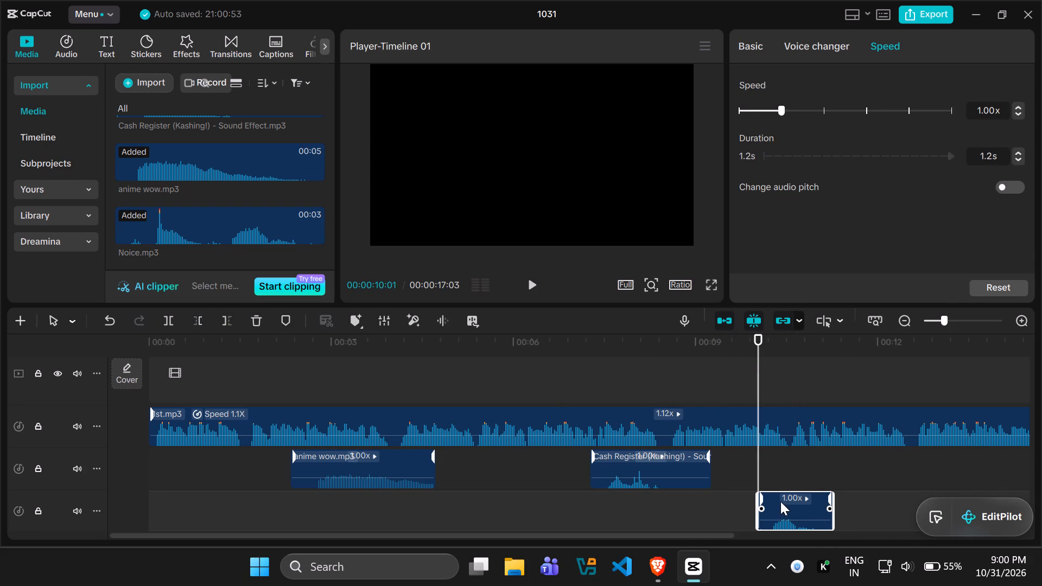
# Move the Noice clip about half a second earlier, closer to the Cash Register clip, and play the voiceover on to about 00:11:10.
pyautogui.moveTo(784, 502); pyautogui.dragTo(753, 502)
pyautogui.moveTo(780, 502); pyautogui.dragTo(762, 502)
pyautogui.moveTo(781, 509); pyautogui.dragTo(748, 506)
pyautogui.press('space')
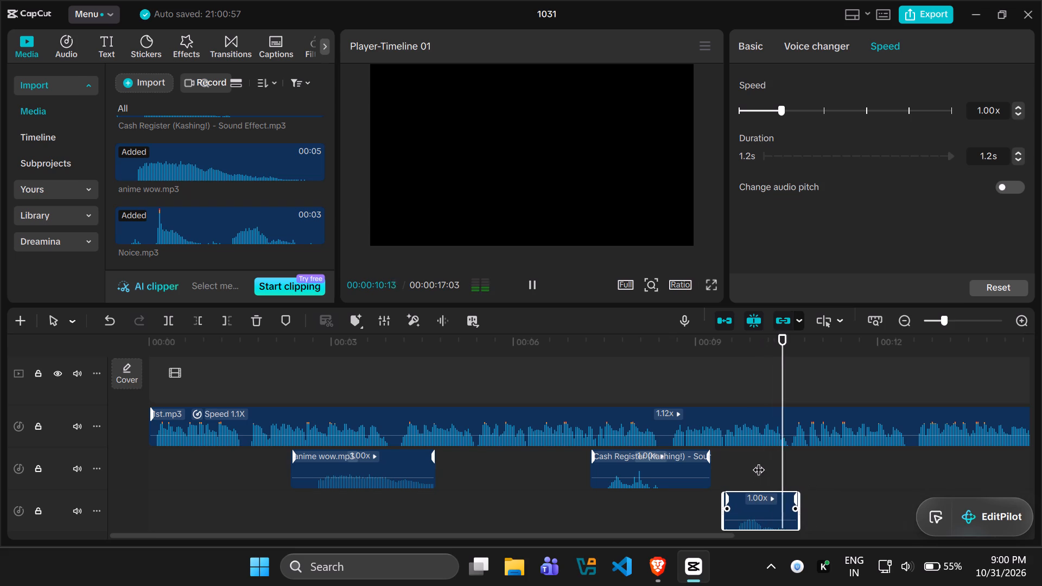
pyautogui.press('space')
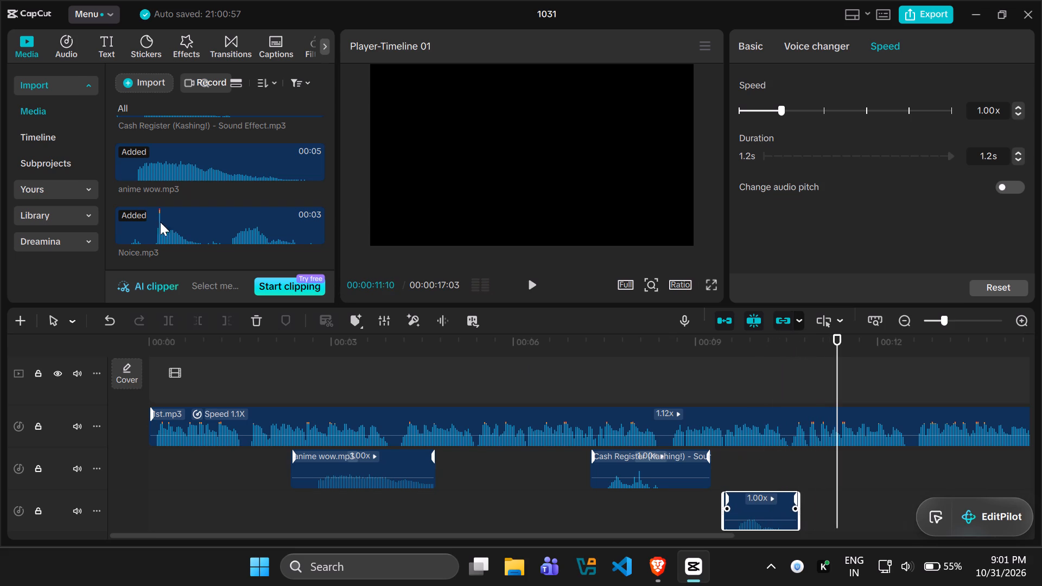
# Search the I used them folder for correct and import the correct (MAIN INTRO SOUND) effect.
pyautogui.click(144, 89)
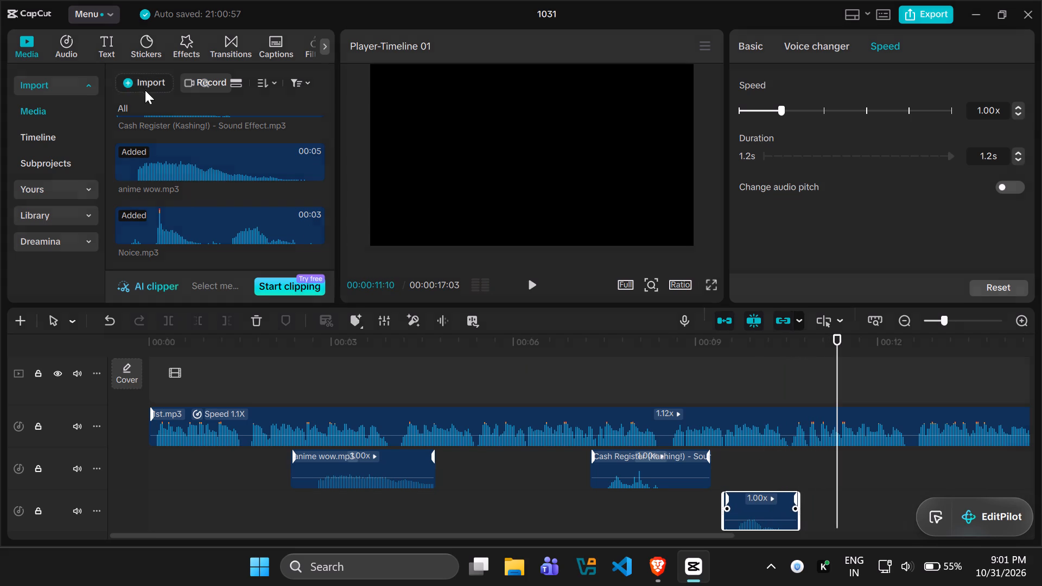
pyautogui.click(197, 118)
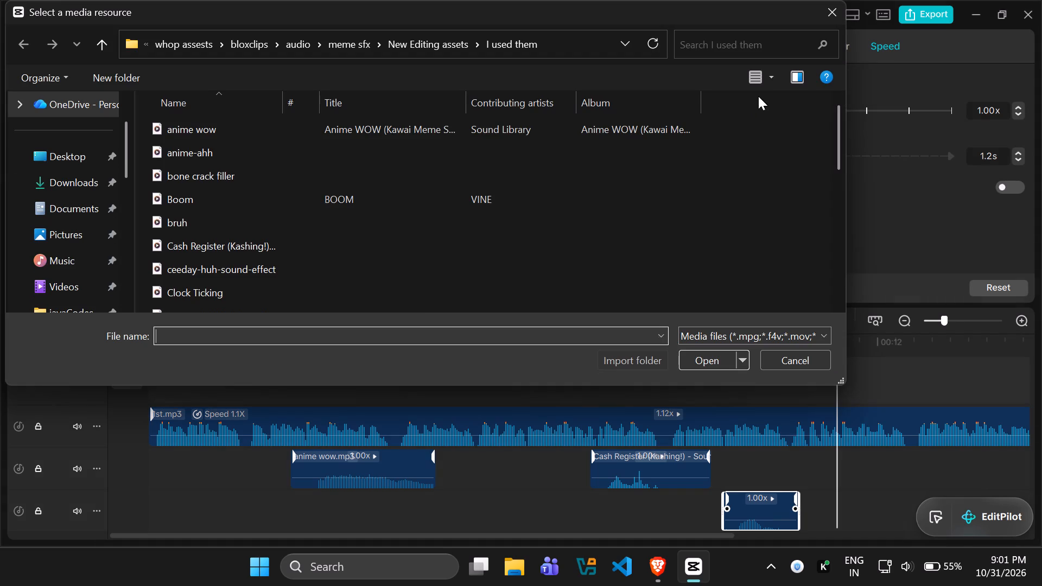
pyautogui.click(763, 49)
pyautogui.write('correct')
pyautogui.press('Return')
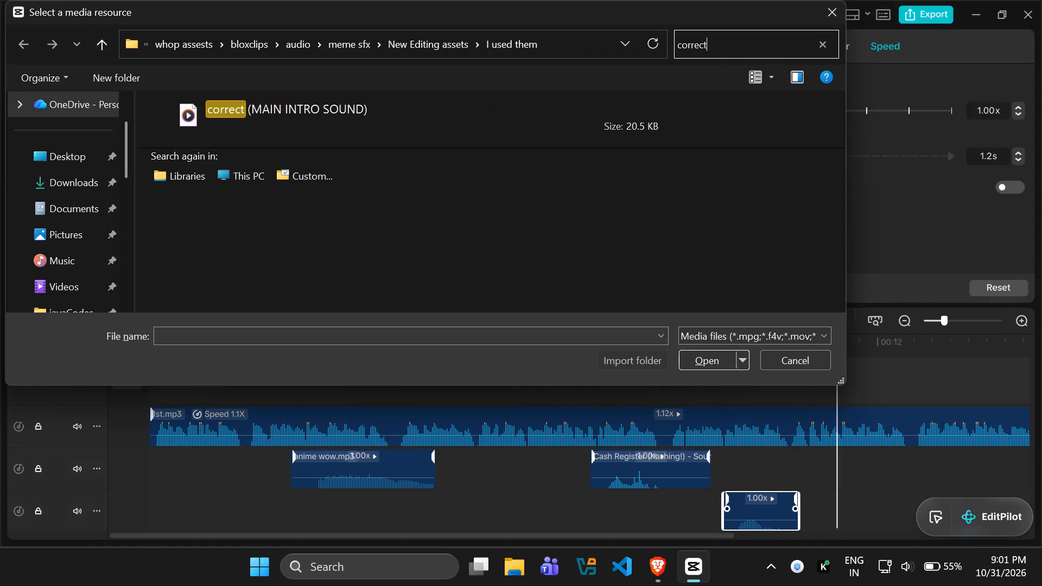
pyautogui.click(445, 119)
pyautogui.click(694, 359)
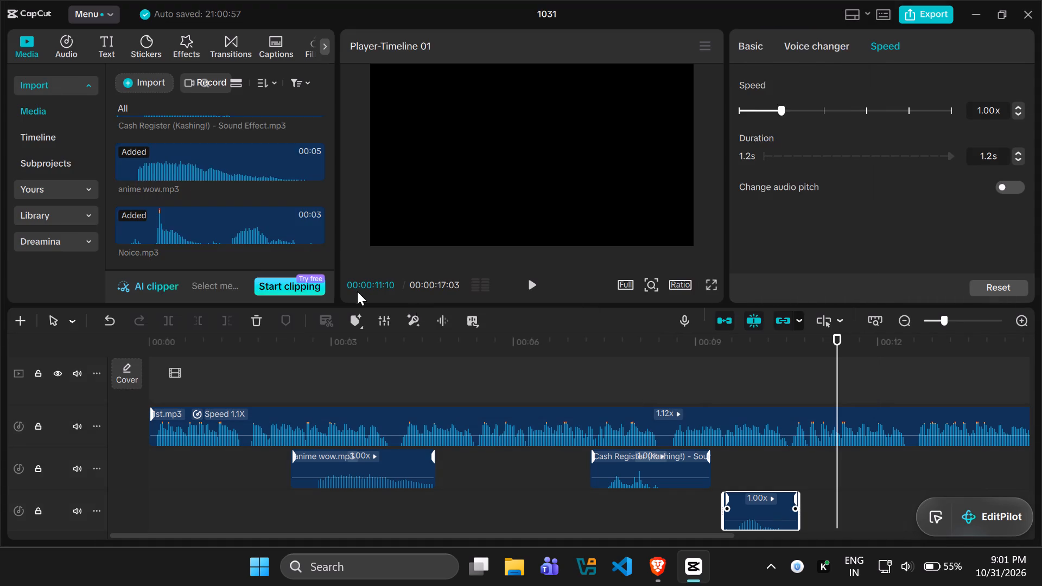
# Place correct (MAIN INTRO SOUND).mp3 at the very start of the audio track under the voiceover and play the timeline from the beginning.
pyautogui.moveTo(203, 222); pyautogui.dragTo(139, 477)
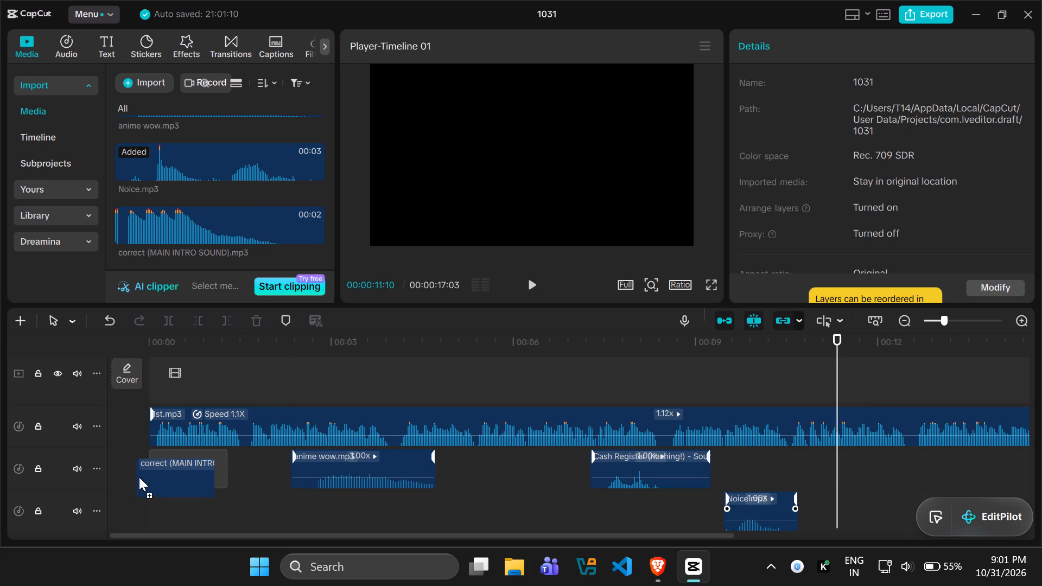
pyautogui.moveTo(139, 477); pyautogui.dragTo(143, 475)
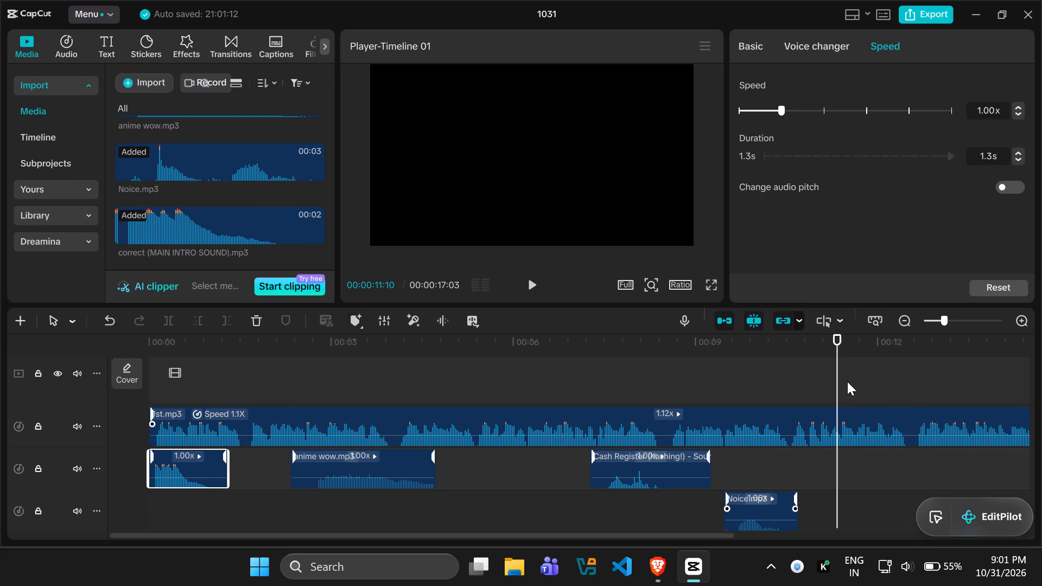
pyautogui.moveTo(847, 381); pyautogui.dragTo(842, 379)
pyautogui.moveTo(836, 378); pyautogui.dragTo(168, 407)
pyautogui.click(163, 392)
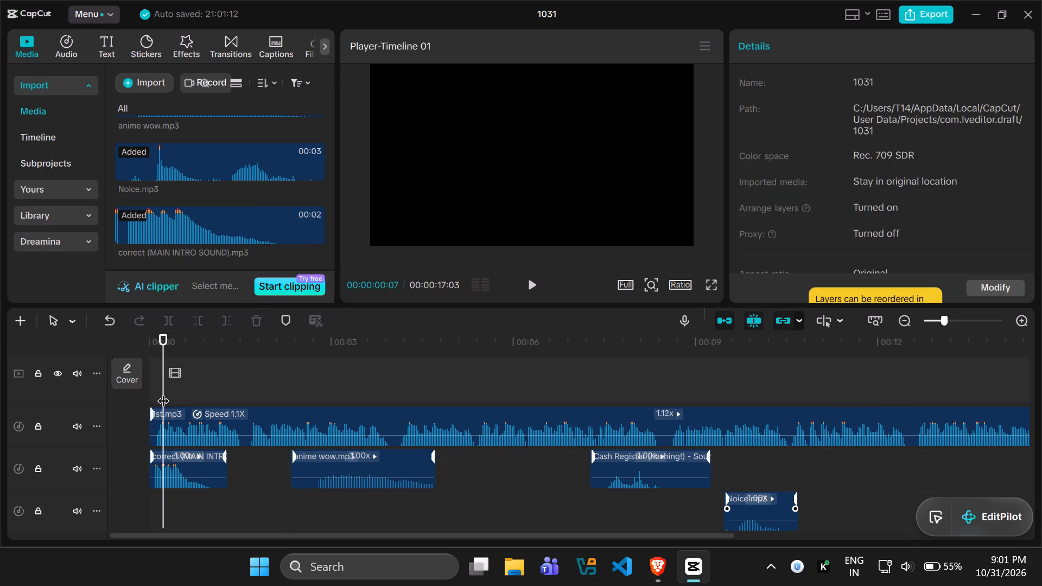
pyautogui.moveTo(162, 392); pyautogui.dragTo(135, 392)
pyautogui.press('space')
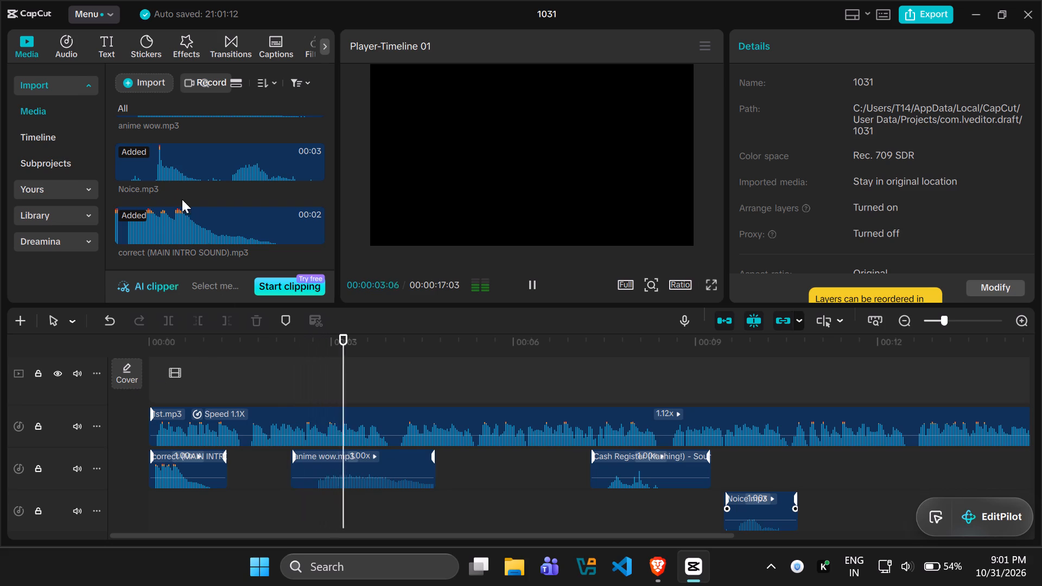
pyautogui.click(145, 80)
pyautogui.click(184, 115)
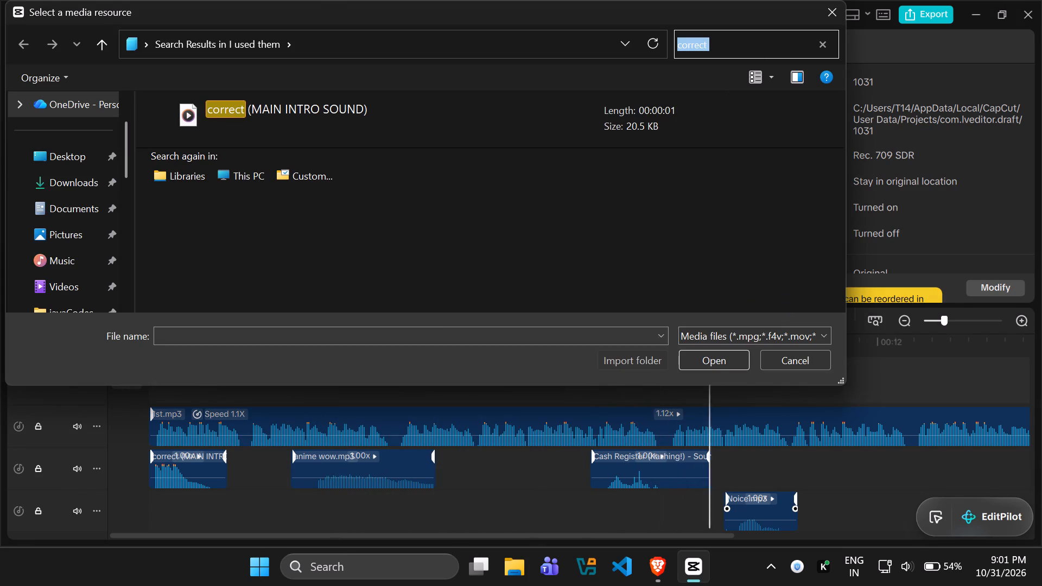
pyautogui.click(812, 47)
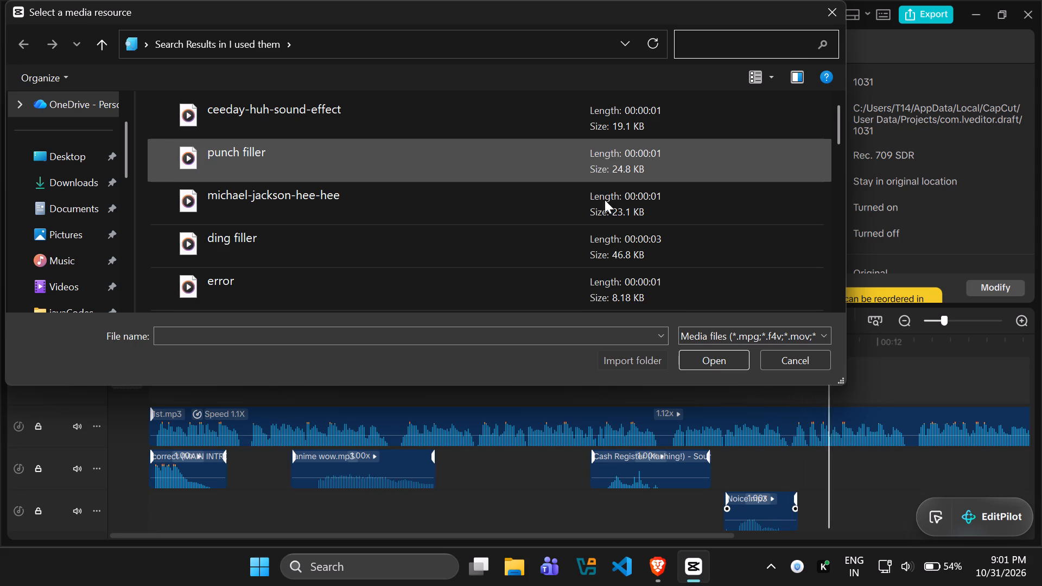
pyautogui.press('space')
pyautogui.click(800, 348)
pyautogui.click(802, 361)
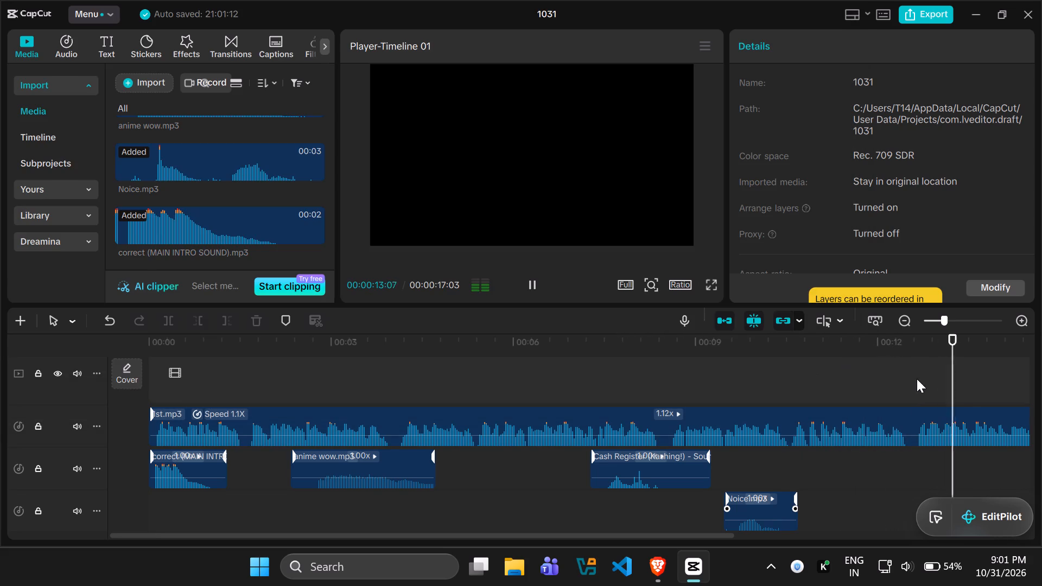
# Play the timeline from about 00:08:25 to 00:10:17 to check the timing of the Noice clip against the voiceover.
pyautogui.click(917, 379)
pyautogui.moveTo(803, 398); pyautogui.dragTo(771, 392)
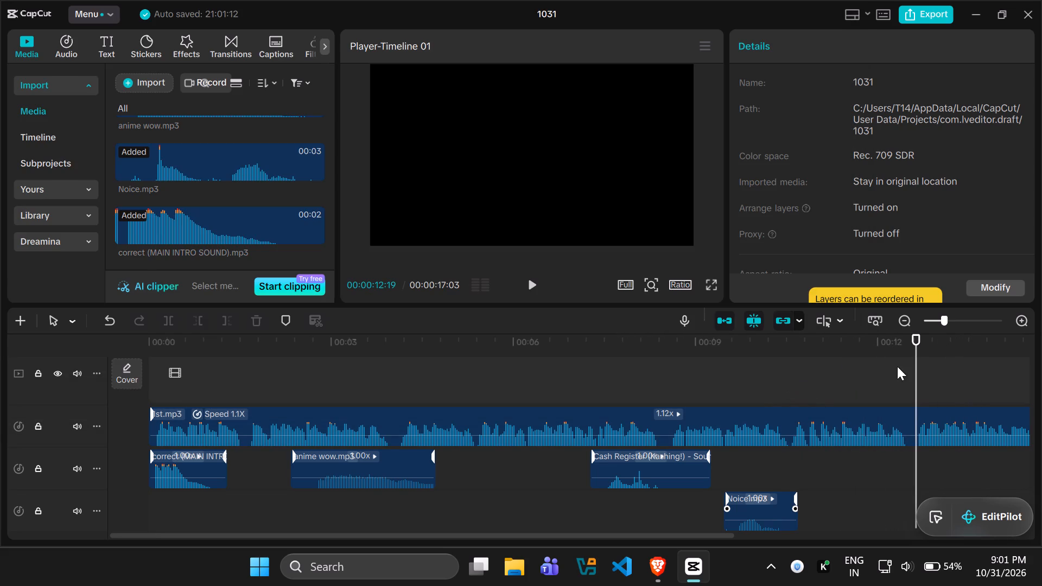
pyautogui.moveTo(910, 367); pyautogui.dragTo(889, 367)
pyautogui.moveTo(890, 372); pyautogui.dragTo(685, 372)
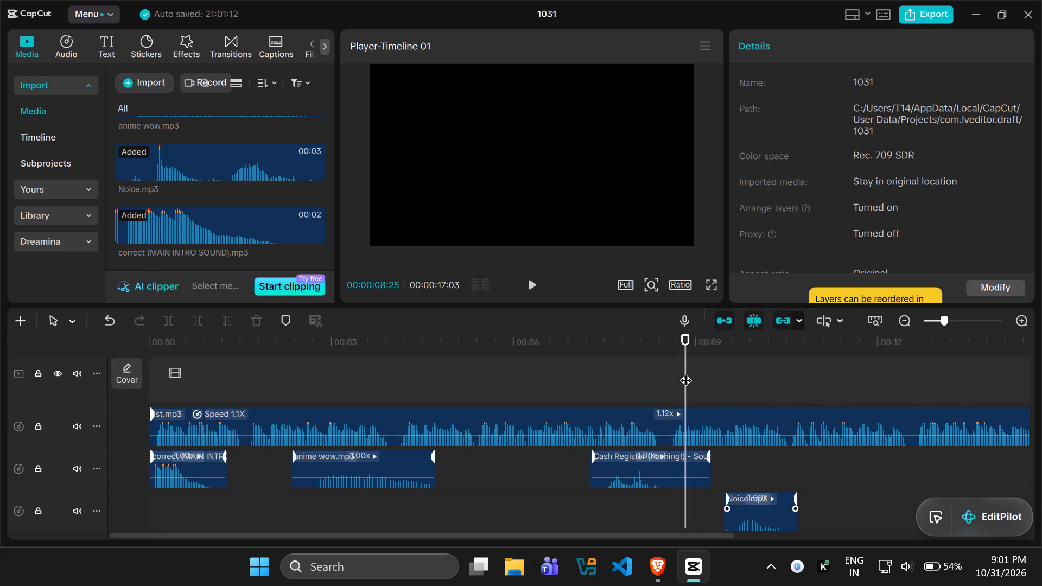
pyautogui.press('space')
pyautogui.press('space')
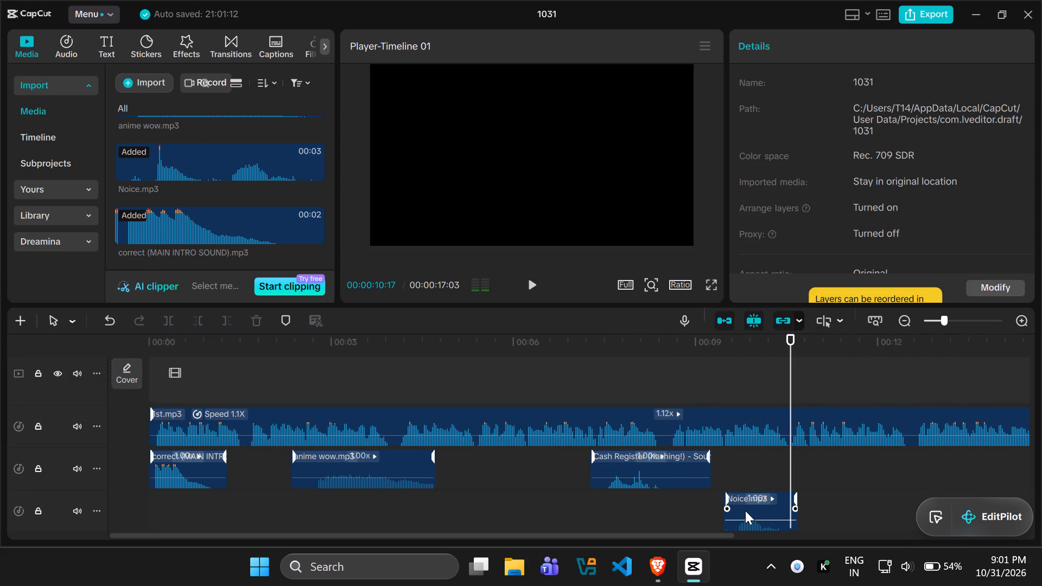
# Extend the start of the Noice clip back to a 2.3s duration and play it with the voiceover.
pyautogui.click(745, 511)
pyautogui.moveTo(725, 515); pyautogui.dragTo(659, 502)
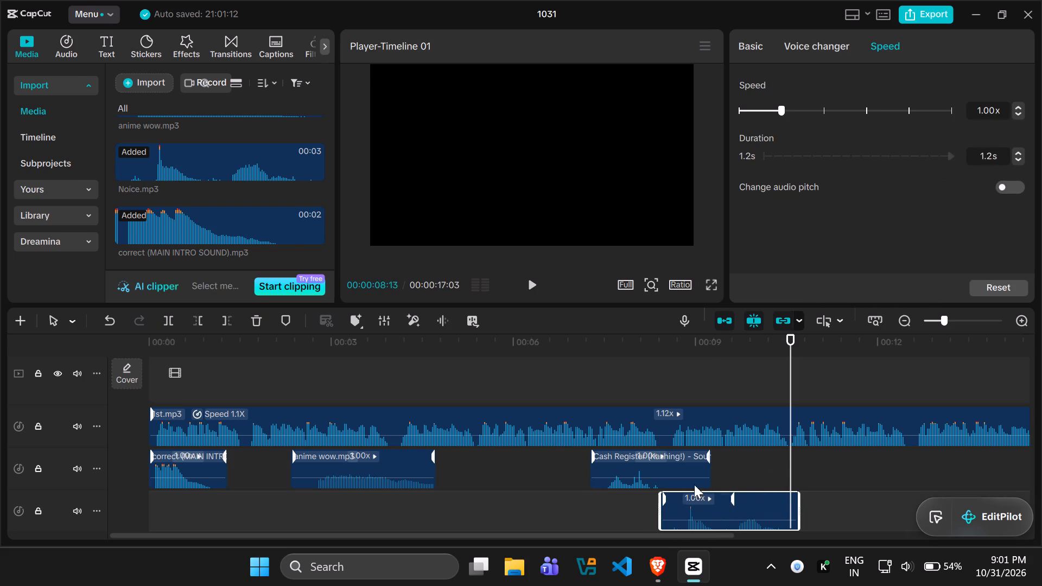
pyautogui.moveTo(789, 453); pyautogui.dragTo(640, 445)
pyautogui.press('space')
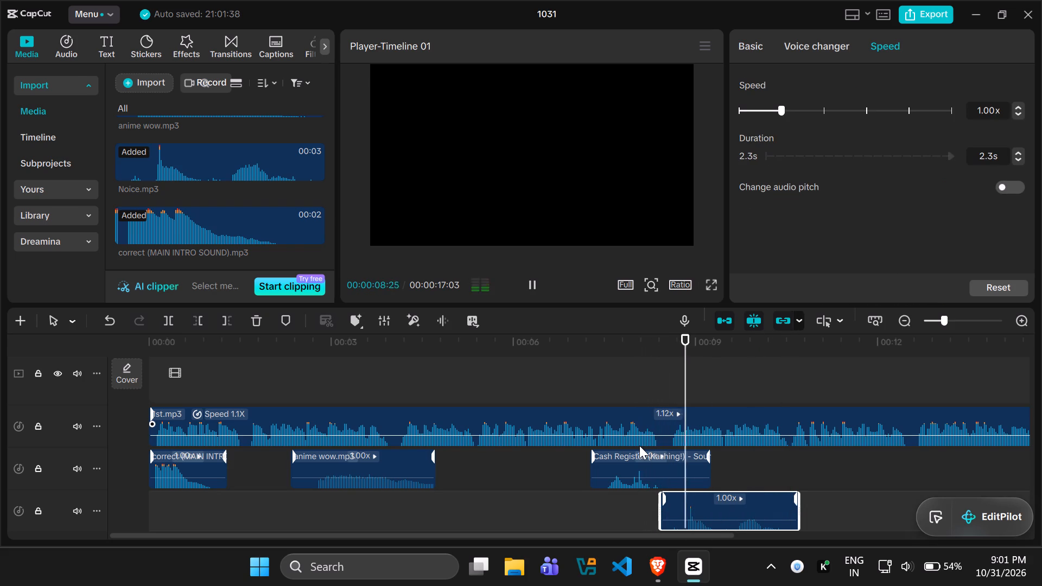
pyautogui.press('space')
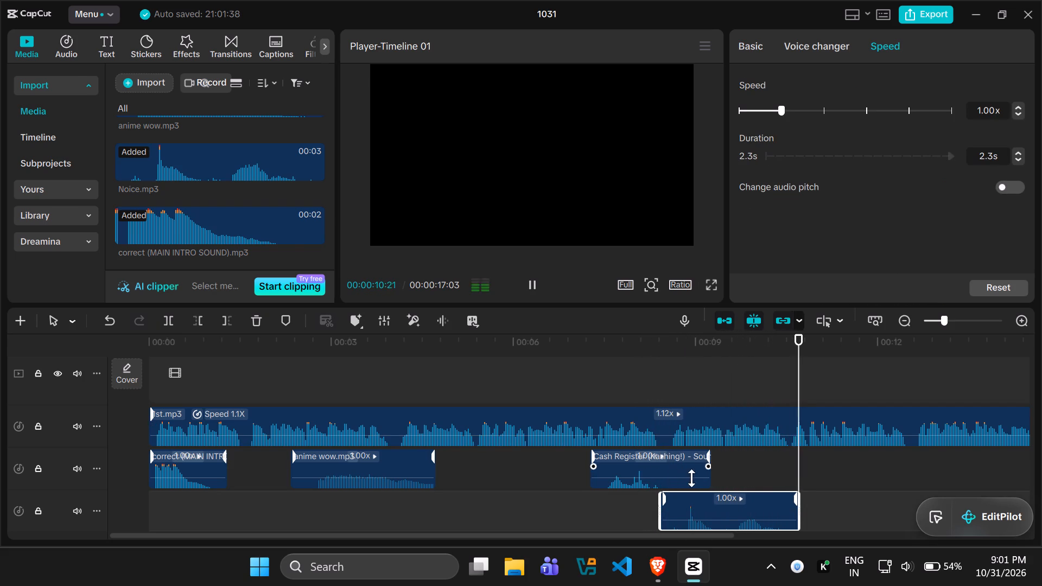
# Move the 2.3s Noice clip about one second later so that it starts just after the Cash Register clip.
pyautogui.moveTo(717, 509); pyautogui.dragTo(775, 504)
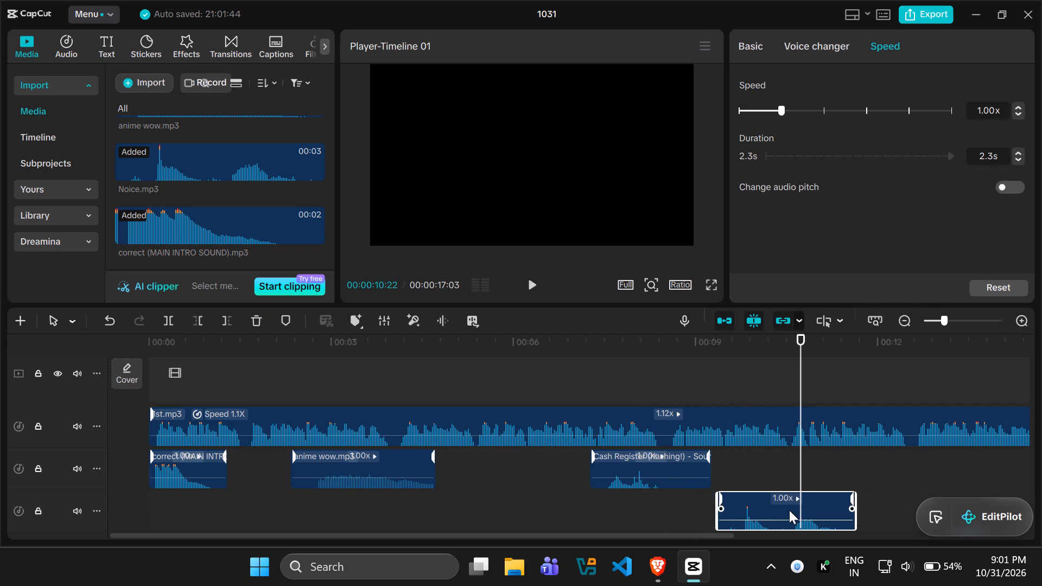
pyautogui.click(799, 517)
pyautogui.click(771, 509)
# Preview the imported Noice.mp3 on its own to examine where its sounds fall.
pyautogui.click(126, 142)
pyautogui.press('space')
pyautogui.press('space')
pyautogui.click(136, 168)
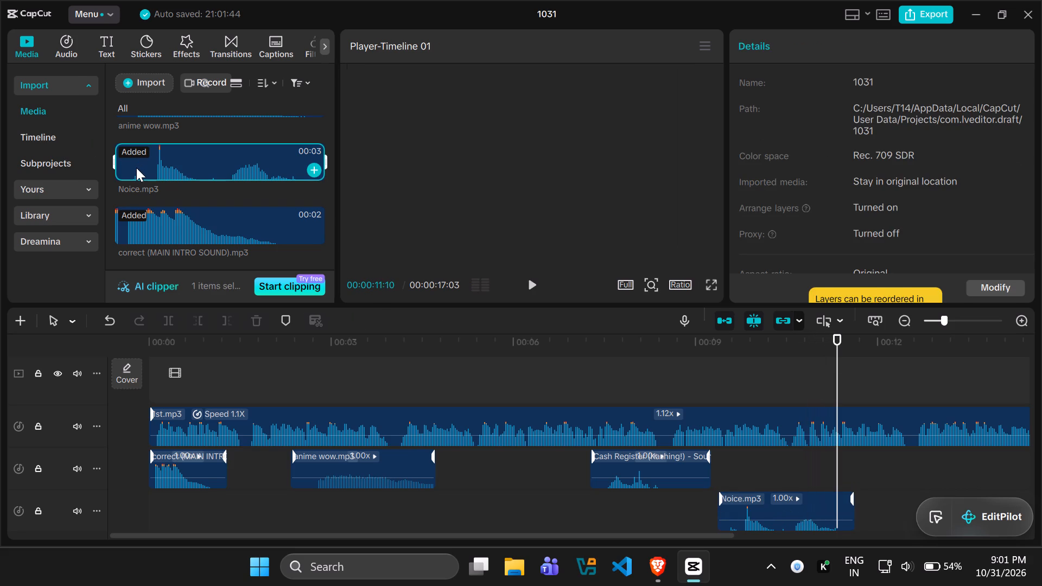
pyautogui.press('space')
pyautogui.press('space')
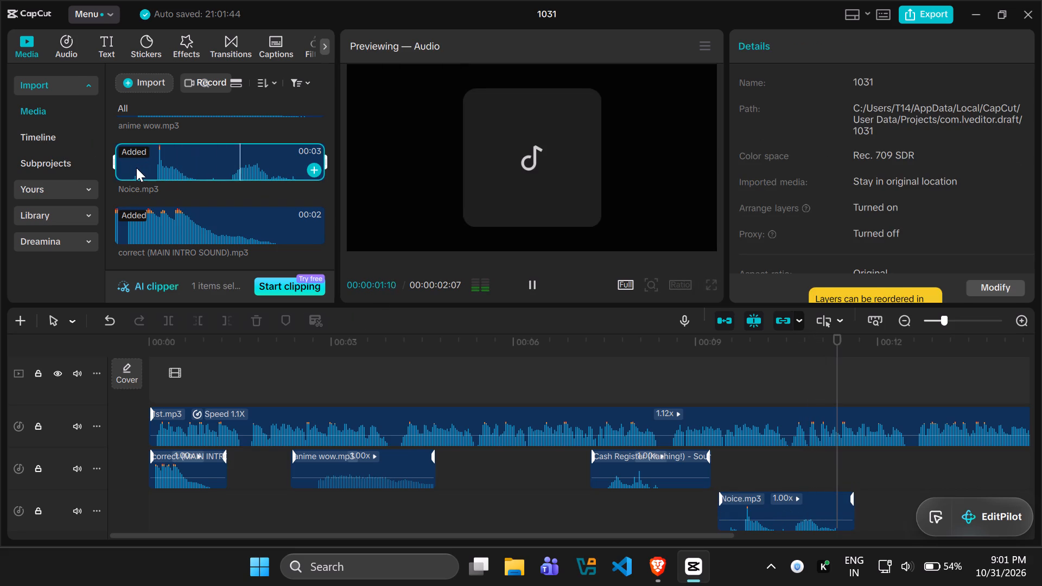
pyautogui.press('space')
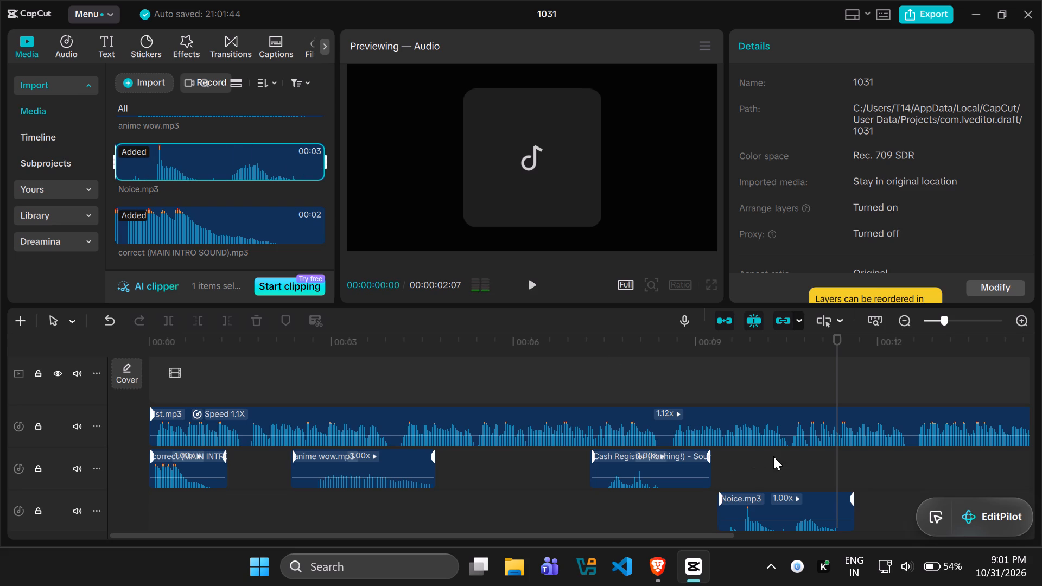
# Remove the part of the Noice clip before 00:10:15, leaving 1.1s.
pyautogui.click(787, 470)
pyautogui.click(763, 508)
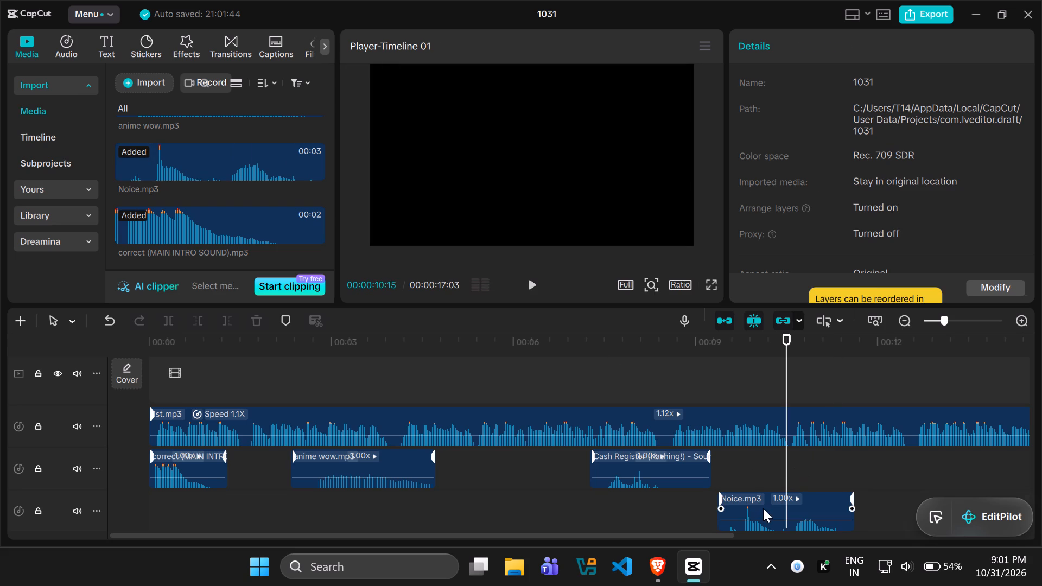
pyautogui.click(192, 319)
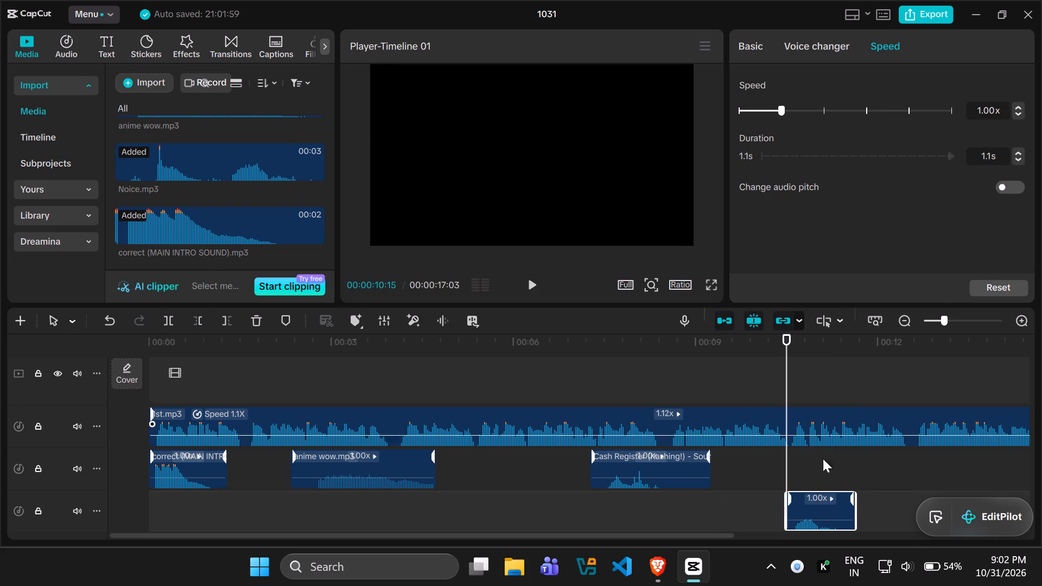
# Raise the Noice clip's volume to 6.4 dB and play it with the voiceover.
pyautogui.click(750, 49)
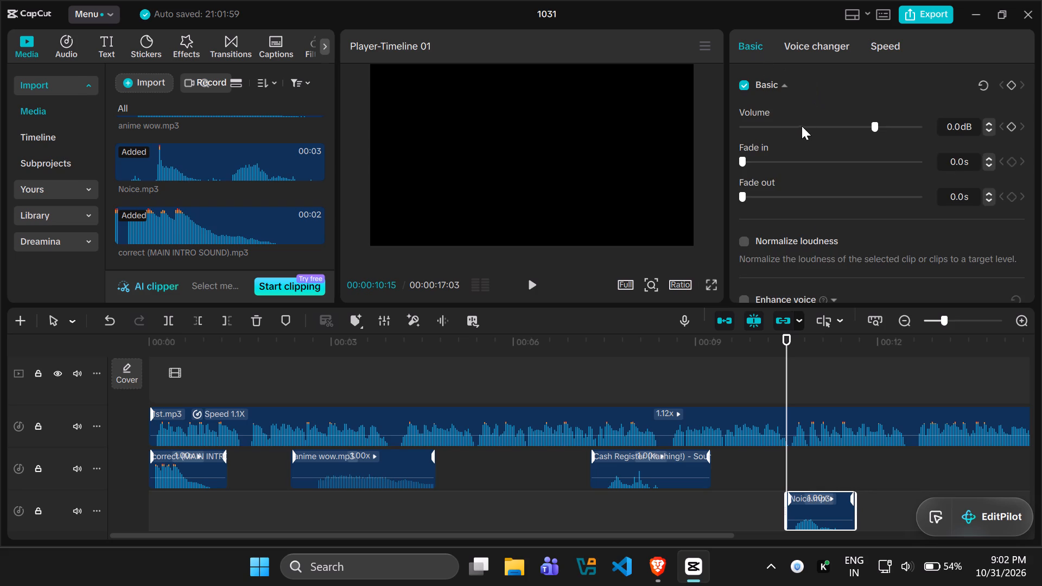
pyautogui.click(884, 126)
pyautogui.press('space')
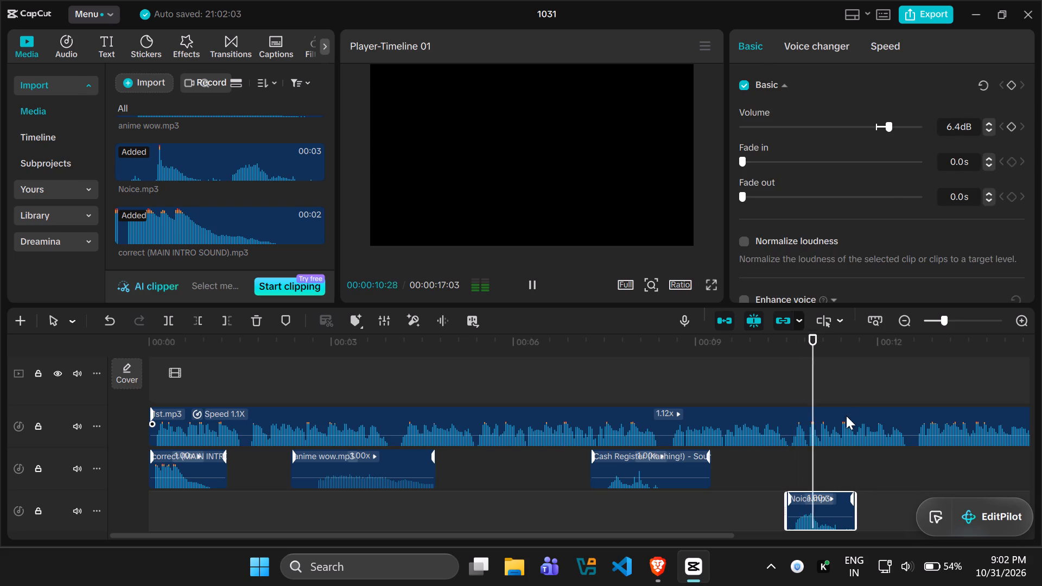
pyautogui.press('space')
# Delete the Noice clip from the lowest audio track.
pyautogui.press('Delete')
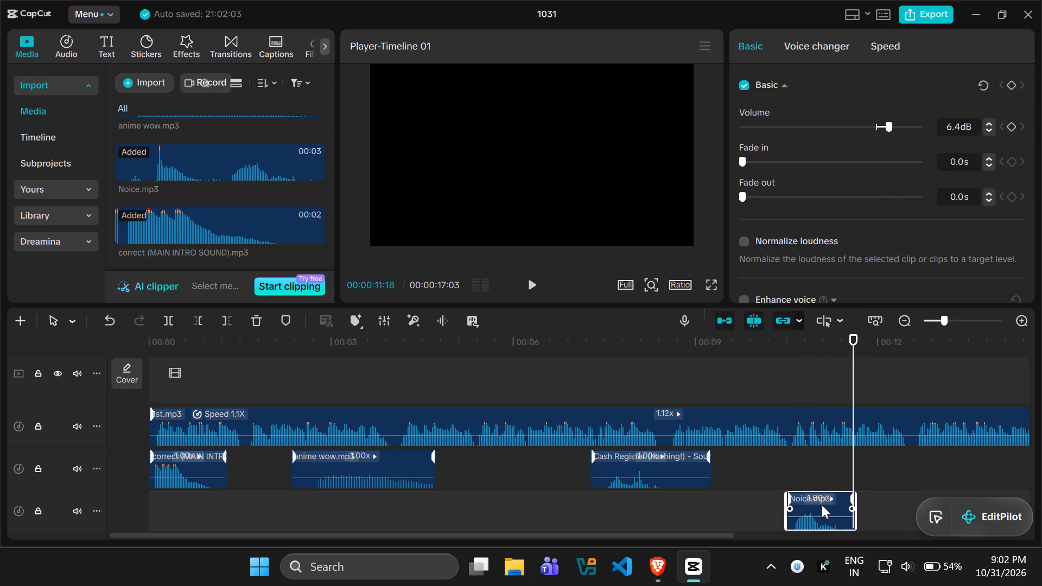
# Trim the end of the Cash Register clip back to about 00:08:29.
pyautogui.moveTo(857, 485); pyautogui.dragTo(696, 485)
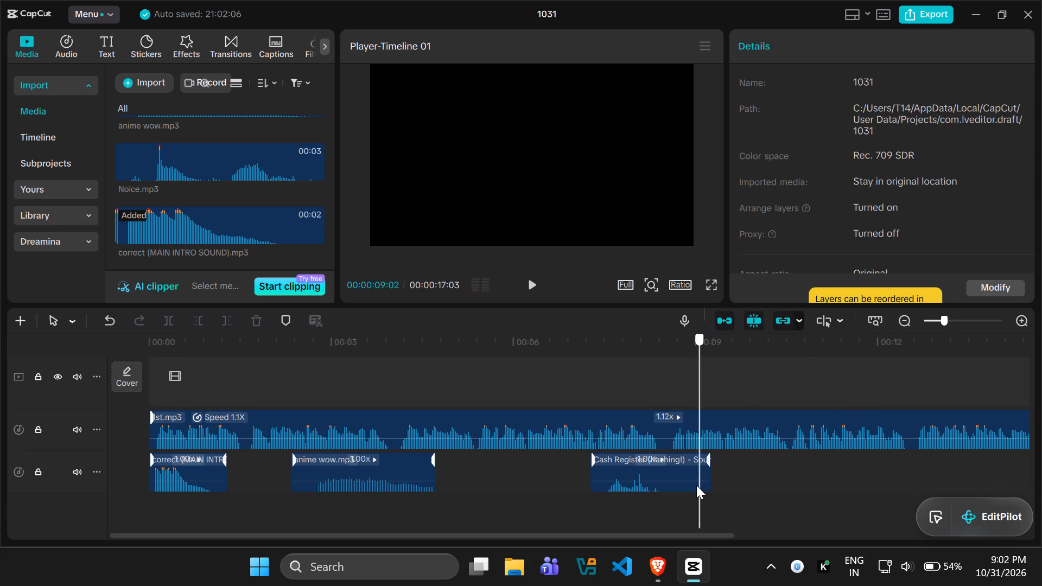
pyautogui.moveTo(696, 485); pyautogui.dragTo(688, 485)
pyautogui.click(669, 475)
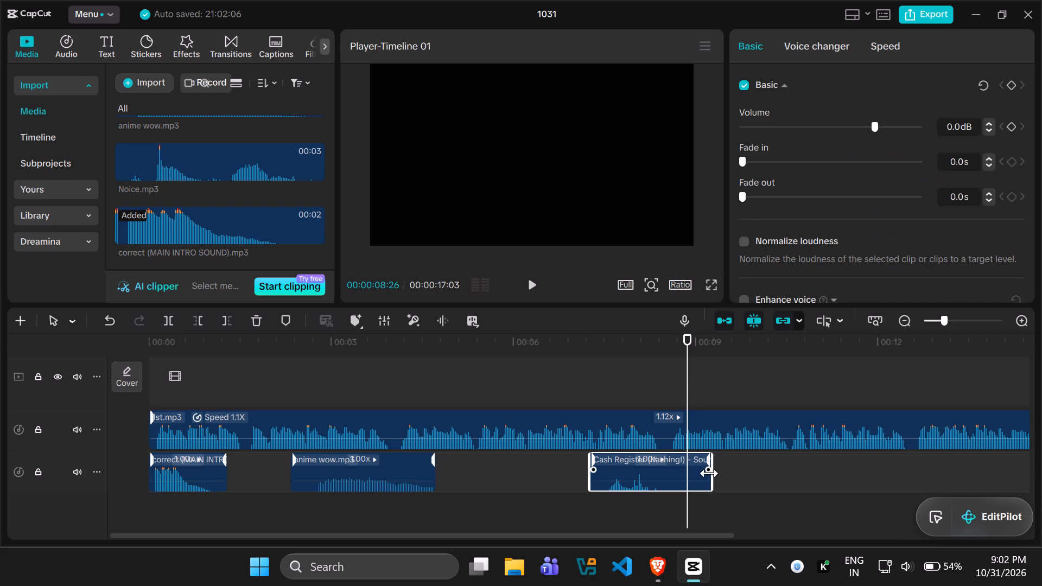
pyautogui.moveTo(711, 473); pyautogui.dragTo(687, 473)
pyautogui.click(687, 473)
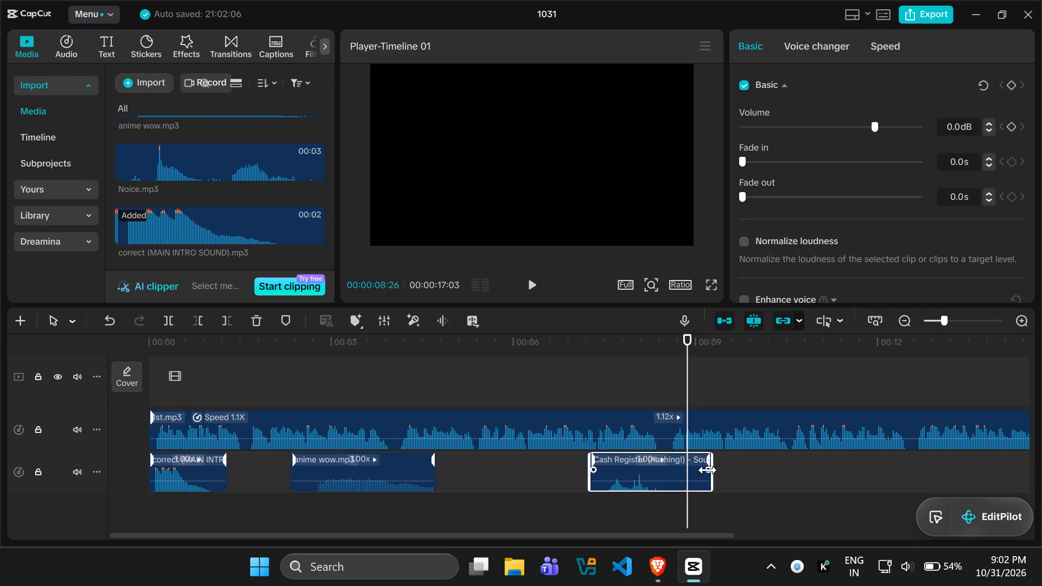
pyautogui.moveTo(712, 468); pyautogui.dragTo(694, 468)
pyautogui.click(696, 468)
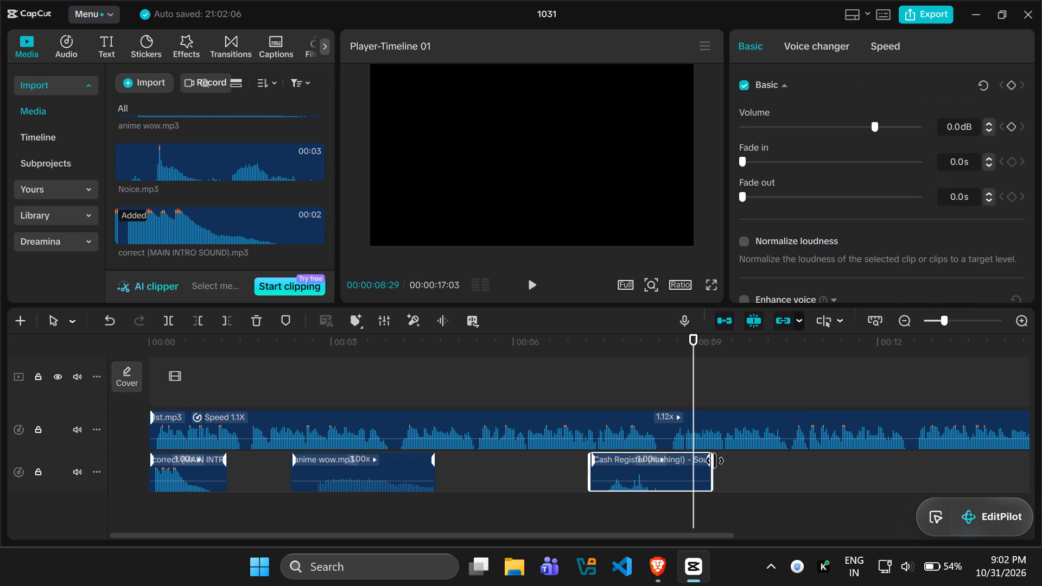
pyautogui.moveTo(715, 461); pyautogui.dragTo(693, 461)
# Import the punch filler sound and place it on a new audio track below the others at about 00:05:10.
pyautogui.moveTo(695, 524); pyautogui.dragTo(0, 522)
pyautogui.press('space')
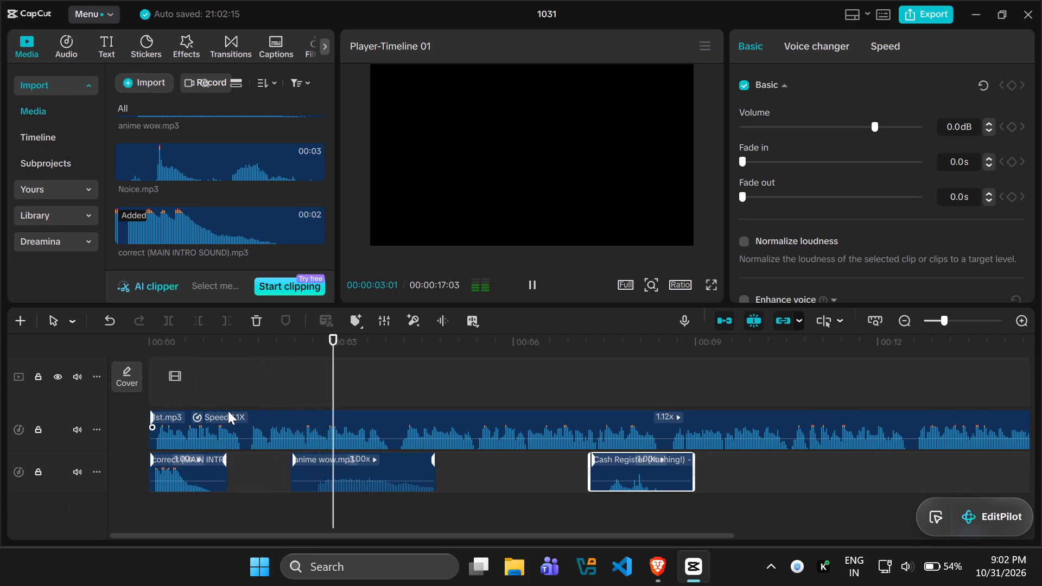
pyautogui.press('space')
pyautogui.click(146, 88)
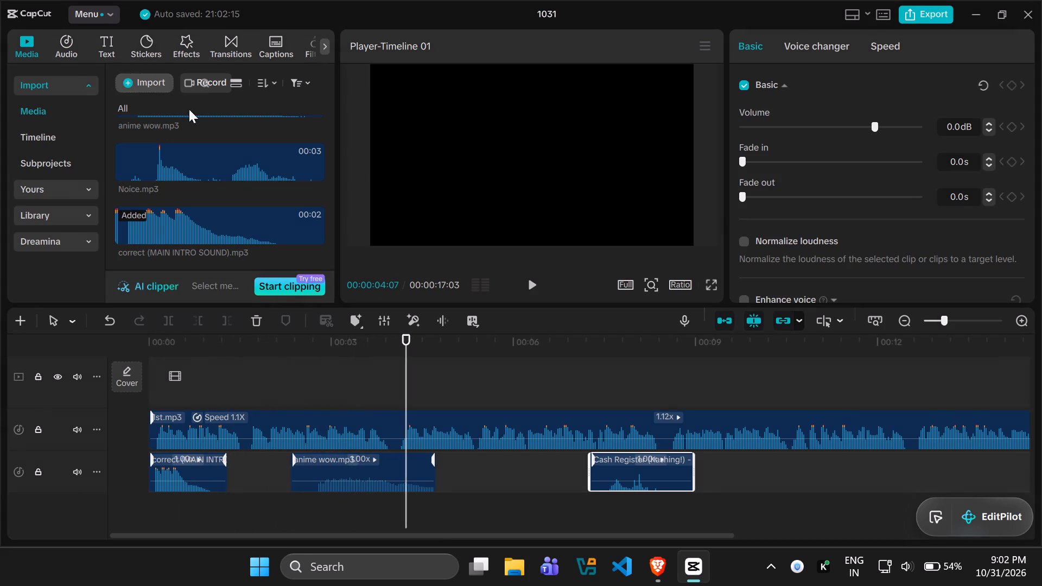
pyautogui.click(193, 112)
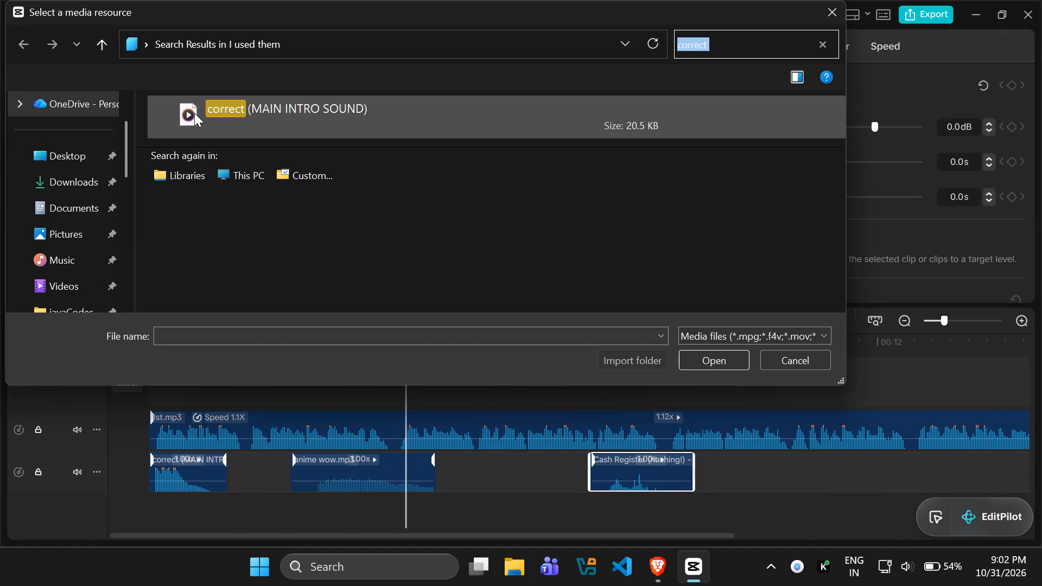
pyautogui.click(814, 48)
pyautogui.scroll(-1, 53, 284)
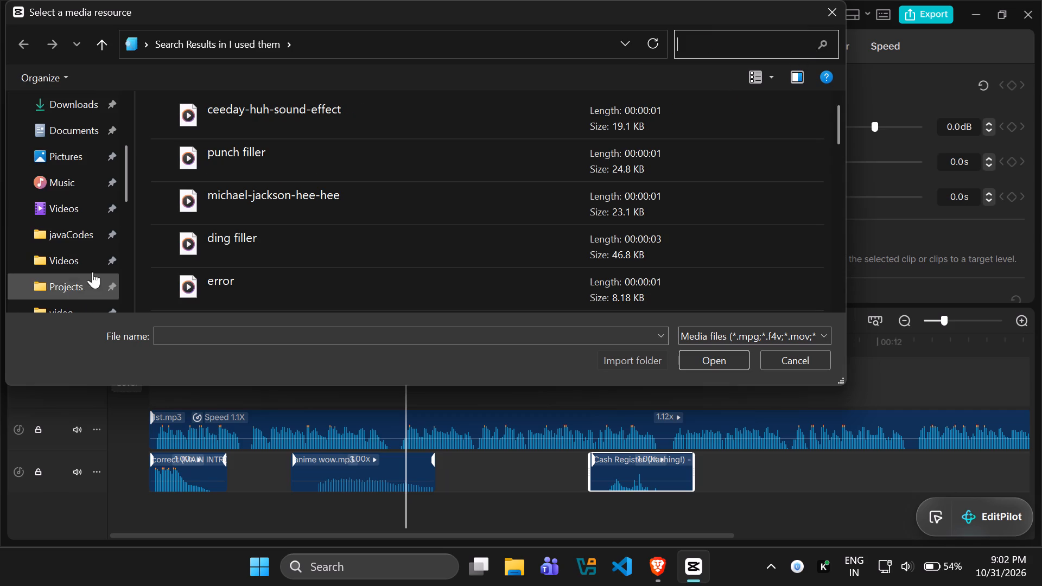
pyautogui.click(249, 160)
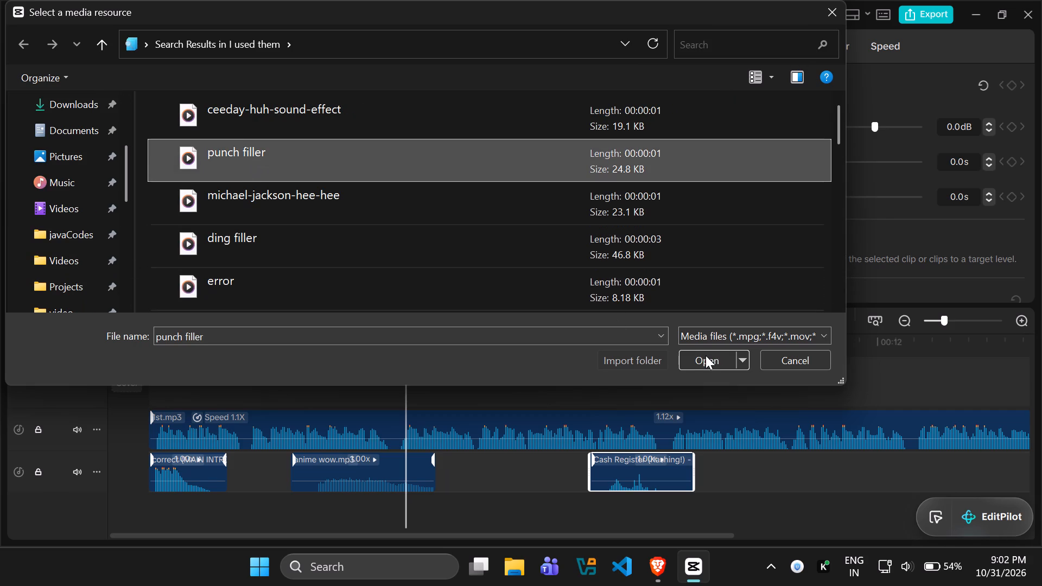
pyautogui.click(708, 356)
pyautogui.moveTo(198, 216); pyautogui.dragTo(459, 416)
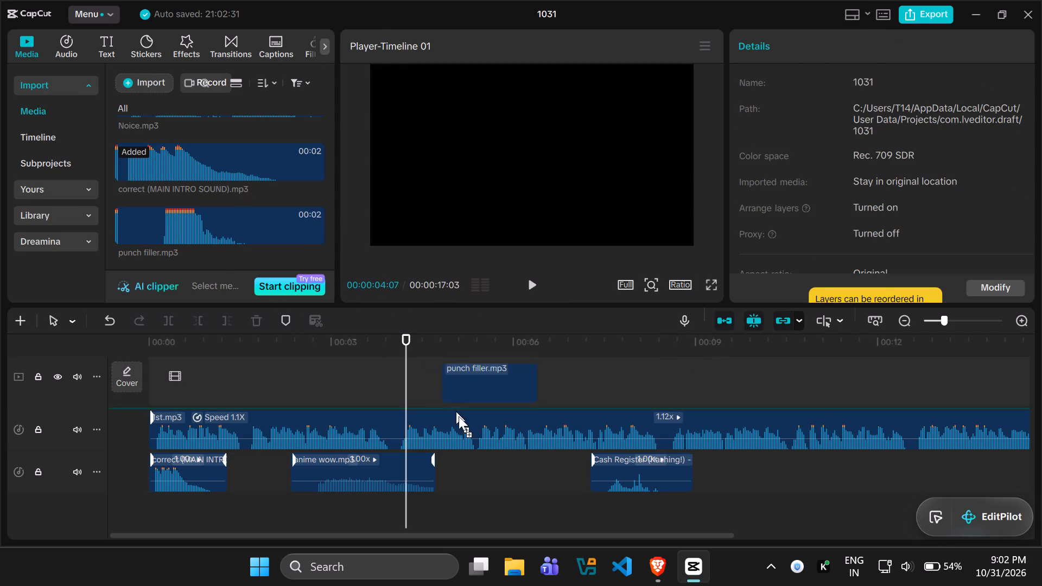
pyautogui.moveTo(459, 416); pyautogui.dragTo(476, 504)
pyautogui.press('space')
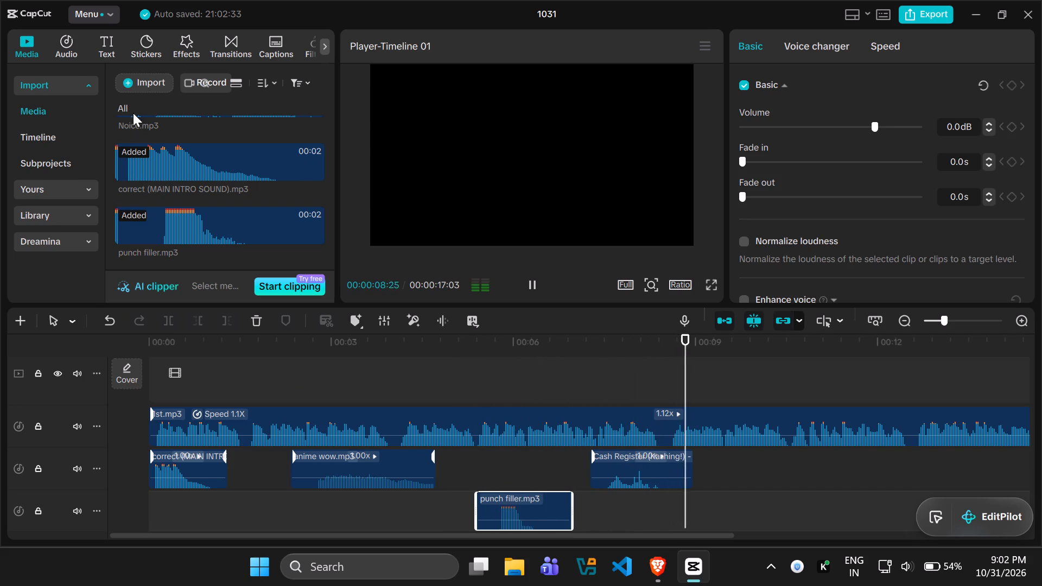
# Import the ding filler sound and place it on the lowest audio track at 00:09:14.
pyautogui.click(133, 82)
pyautogui.click(168, 110)
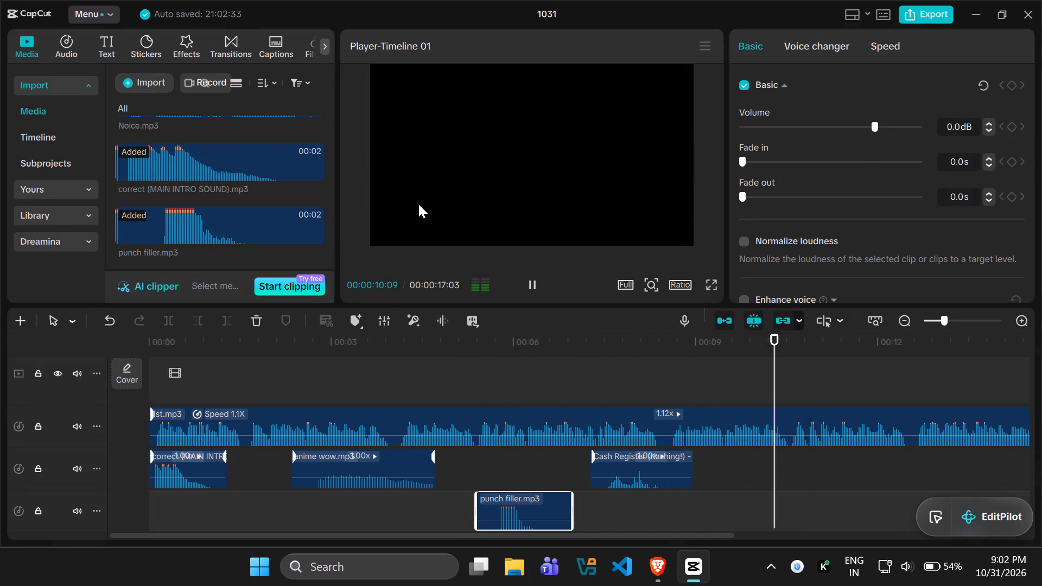
pyautogui.click(304, 237)
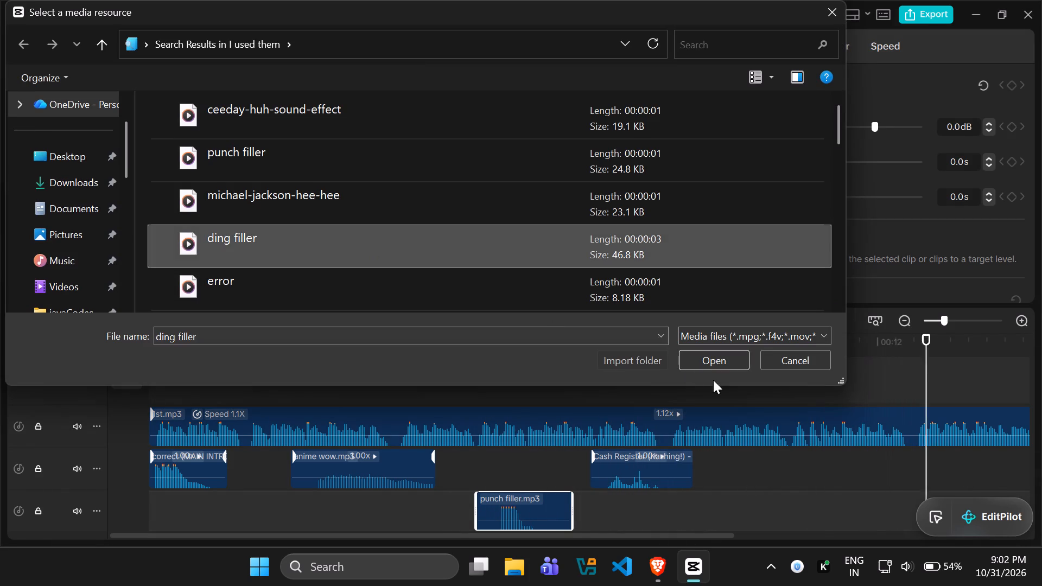
pyautogui.click(700, 365)
pyautogui.moveTo(173, 232); pyautogui.dragTo(758, 480)
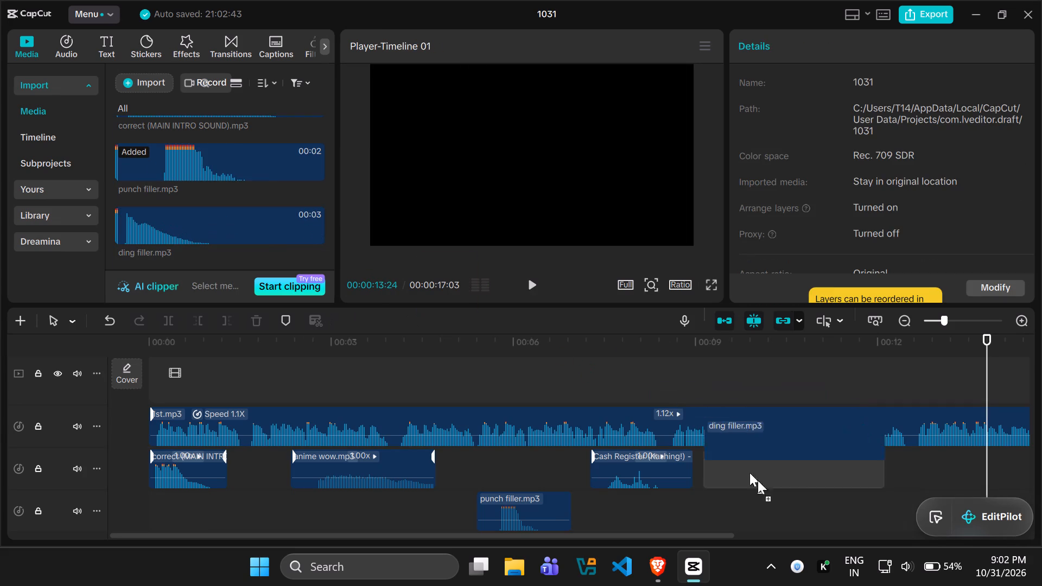
pyautogui.moveTo(758, 480); pyautogui.dragTo(723, 506)
# Play the punch filler section and shift the punch filler clip earlier so it starts where the anime wow clip ends.
pyautogui.moveTo(987, 458); pyautogui.dragTo(488, 467)
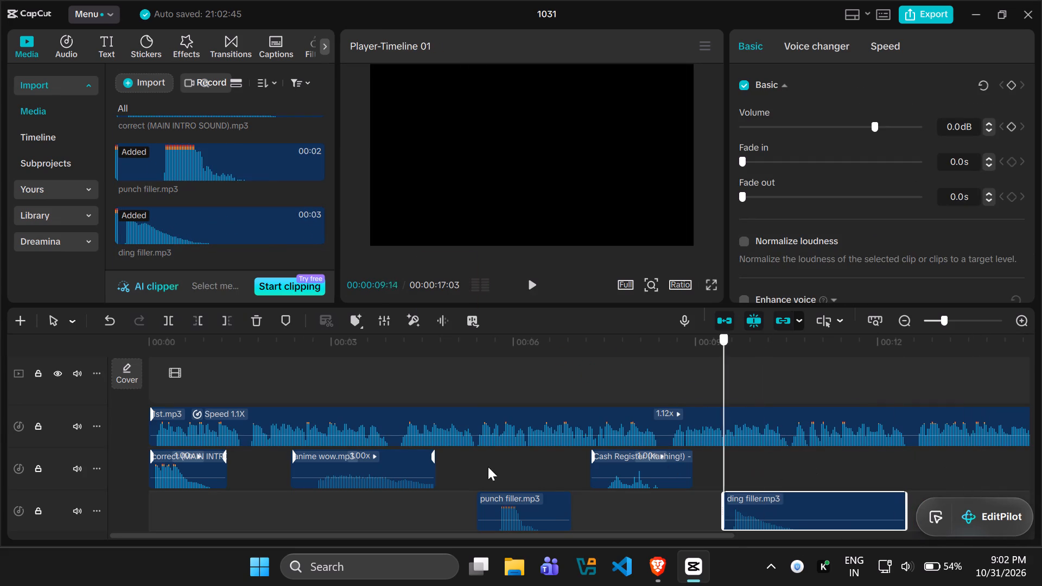
pyautogui.moveTo(488, 467); pyautogui.dragTo(392, 468)
pyautogui.press('space')
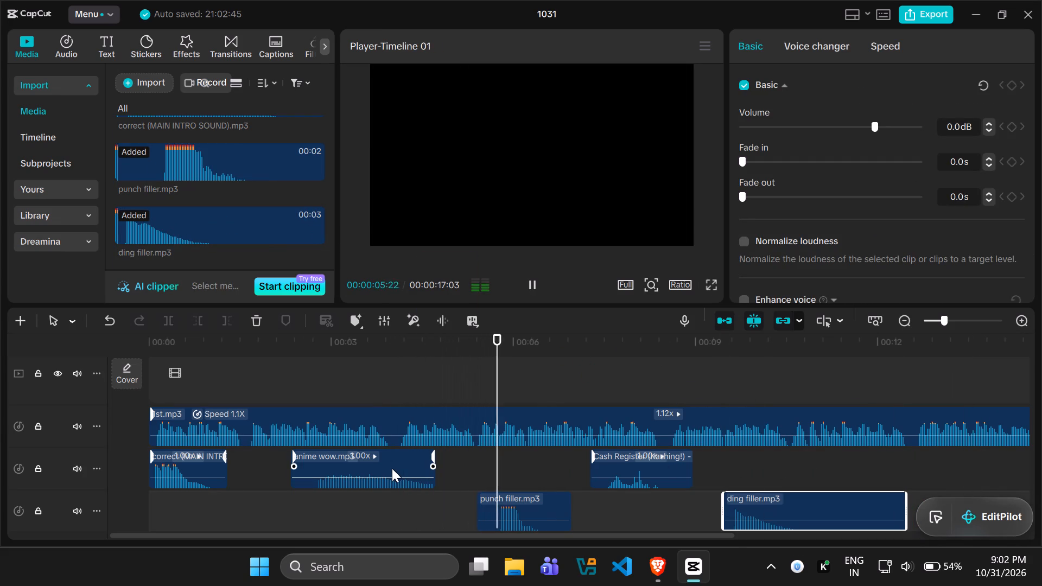
pyautogui.press('space')
pyautogui.moveTo(522, 503); pyautogui.dragTo(484, 503)
# Lower the punch filler clip's volume and play the sound effects with the voiceover.
pyautogui.click(478, 495)
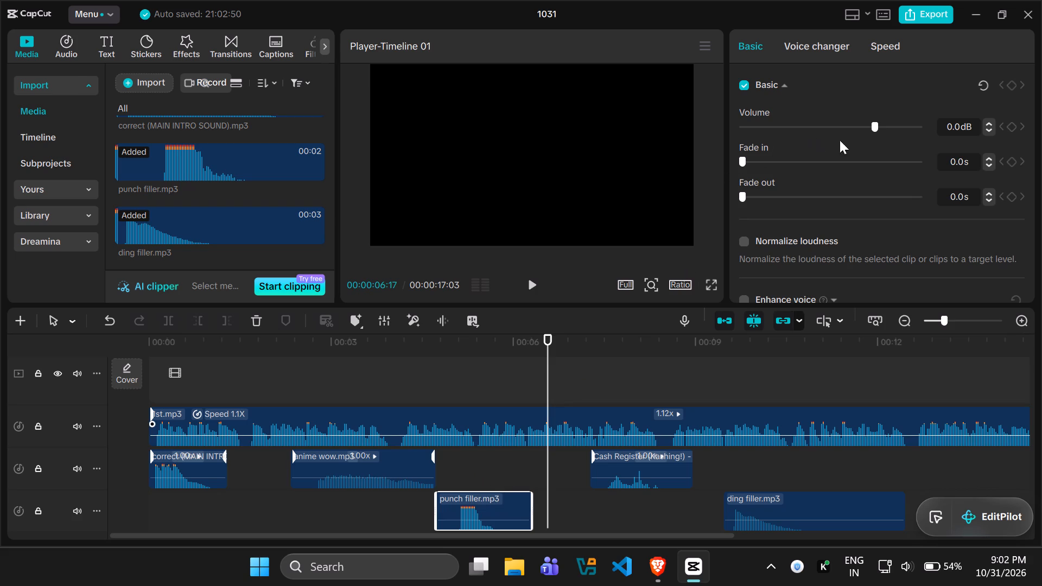
pyautogui.click(859, 127)
pyautogui.moveTo(539, 462); pyautogui.dragTo(363, 462)
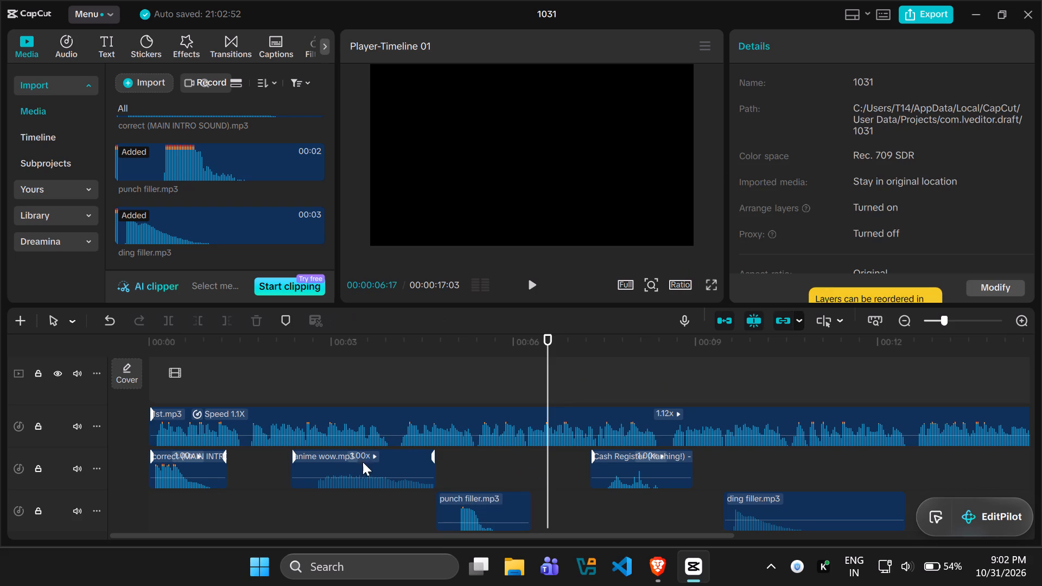
pyautogui.moveTo(363, 462); pyautogui.dragTo(306, 462)
pyautogui.click(251, 500)
pyautogui.press('space')
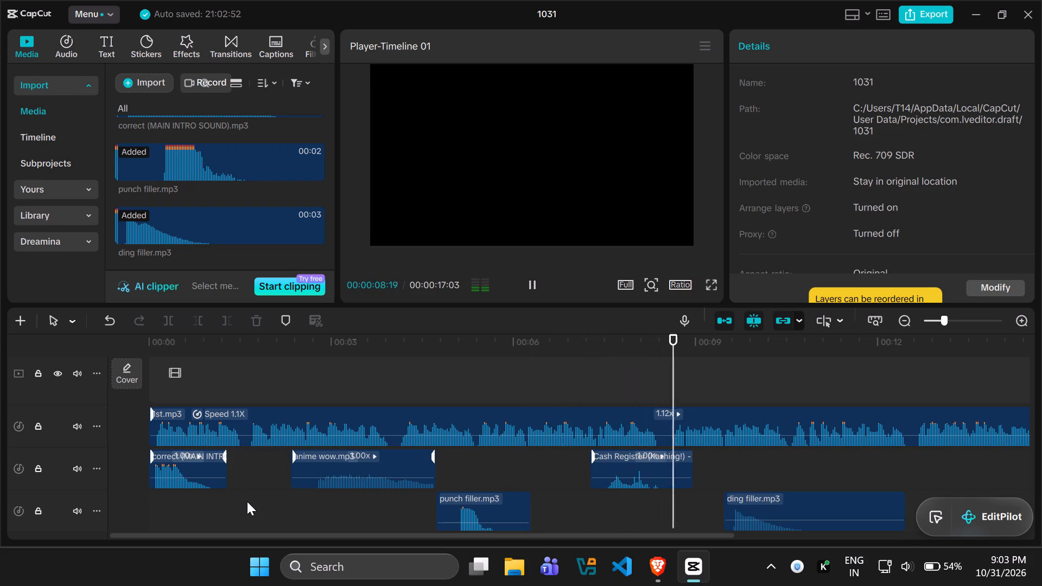
pyautogui.press('space')
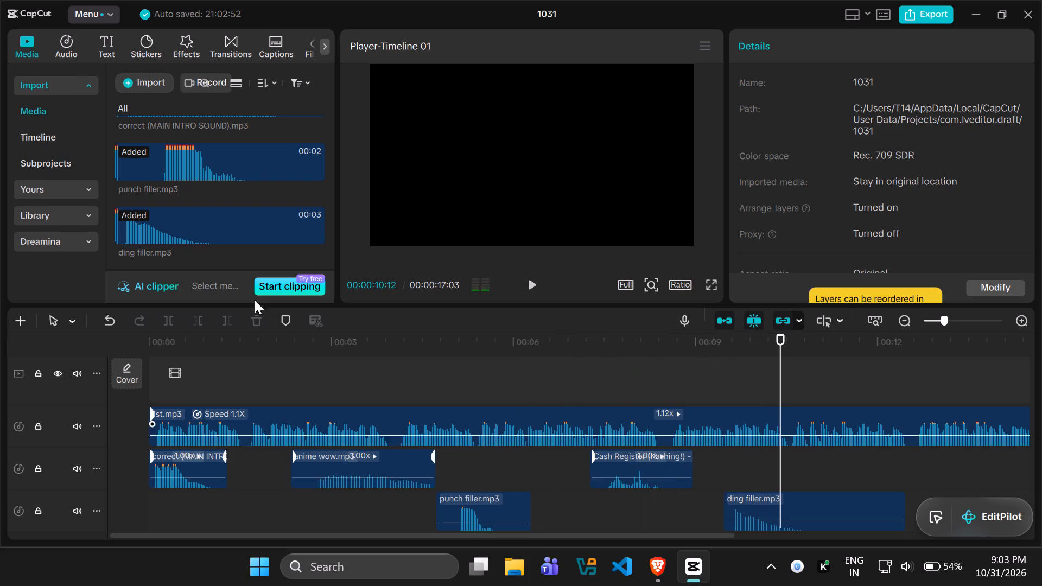
# Search for "sho", import the shocked-sound-effect file and preview it.
pyautogui.click(149, 79)
pyautogui.click(196, 110)
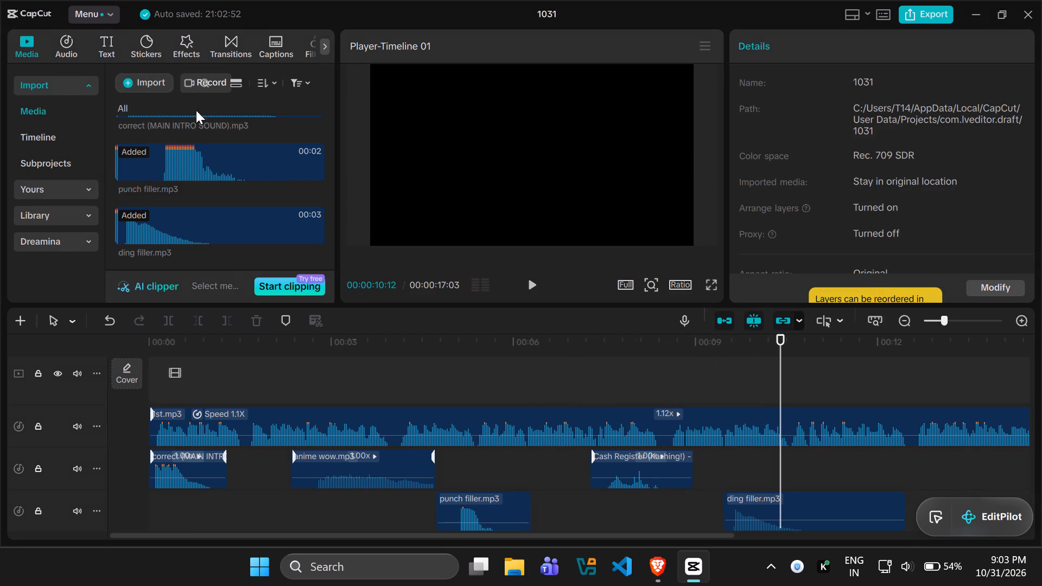
pyautogui.click(749, 47)
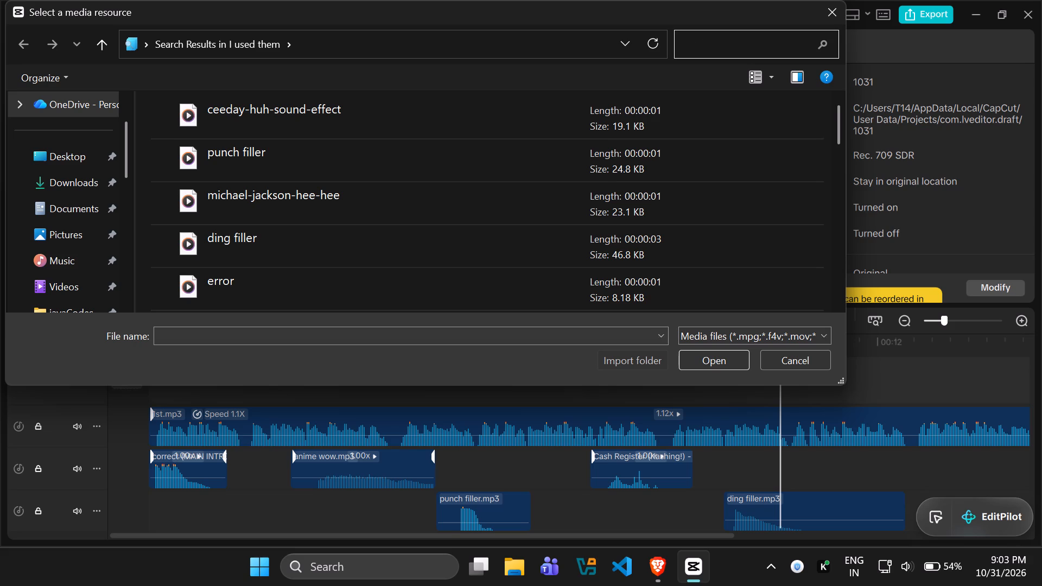
pyautogui.write('sho')
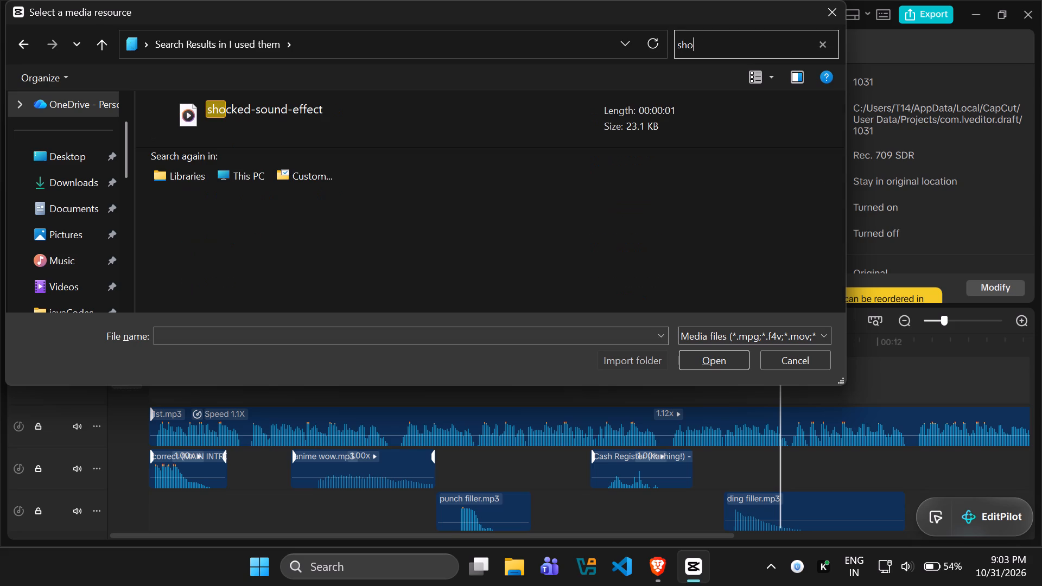
pyautogui.click(679, 101)
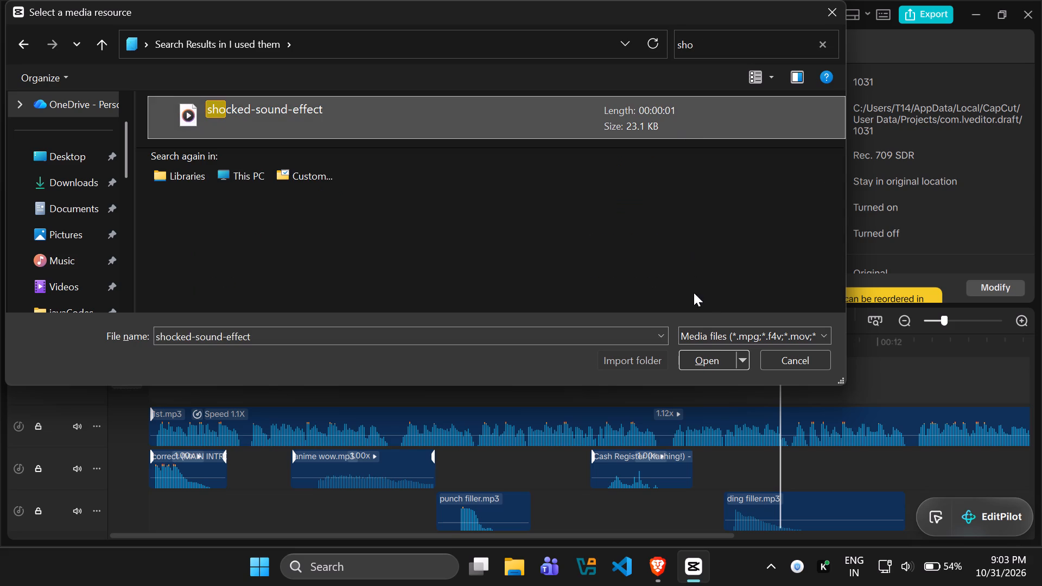
pyautogui.click(706, 360)
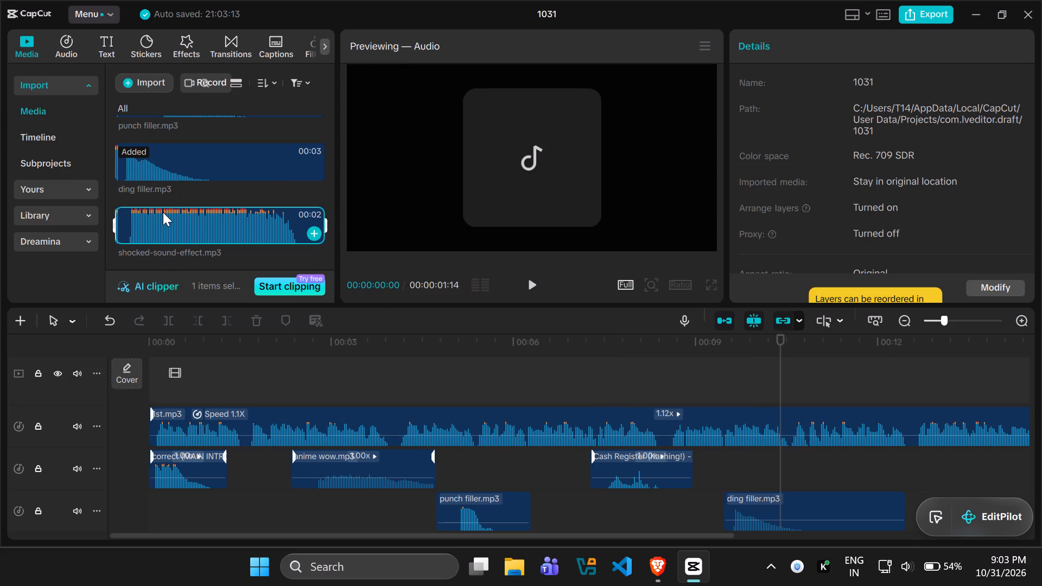
pyautogui.click(163, 212)
pyautogui.click(123, 213)
pyautogui.press('space')
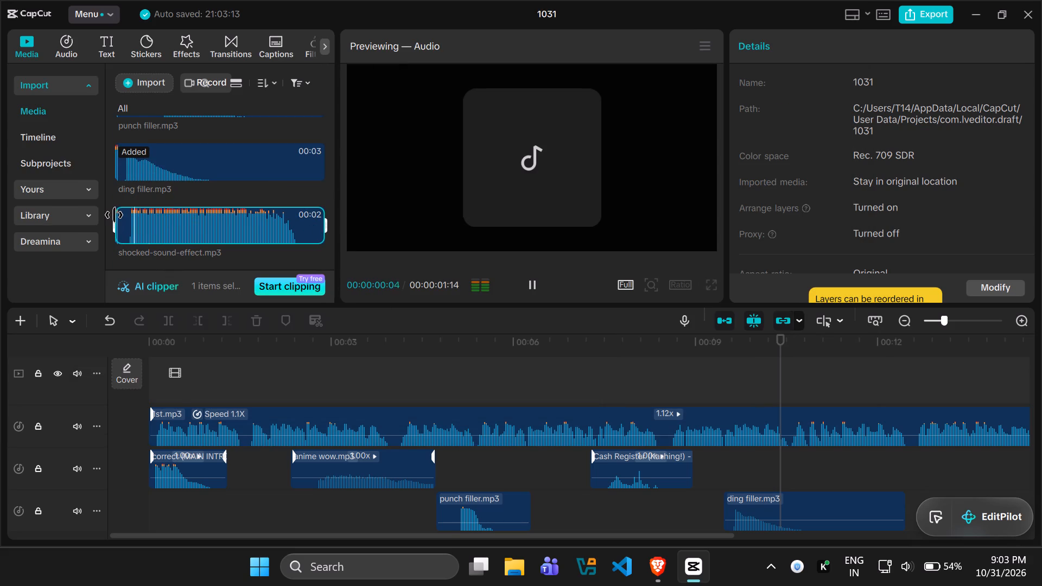
pyautogui.press('space')
# Search for "taco", import the Taco Bell sound and preview it.
pyautogui.click(162, 79)
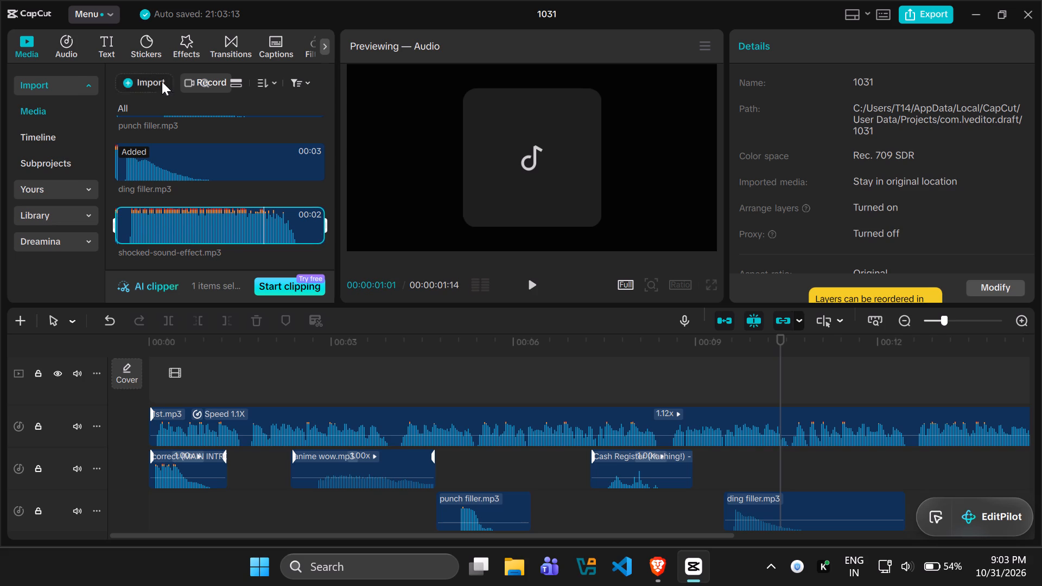
pyautogui.click(185, 111)
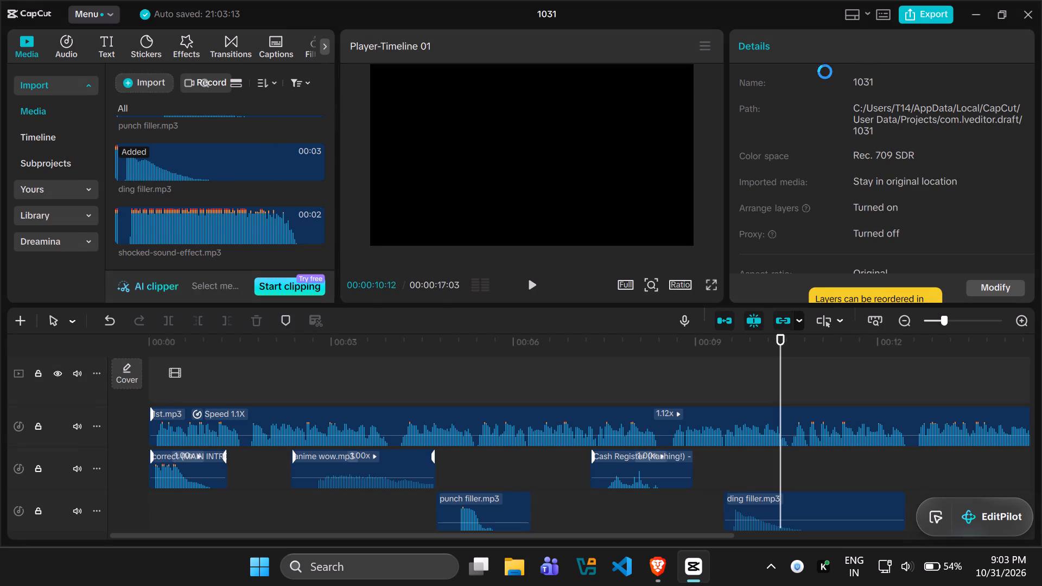
pyautogui.click(825, 53)
pyautogui.click(786, 37)
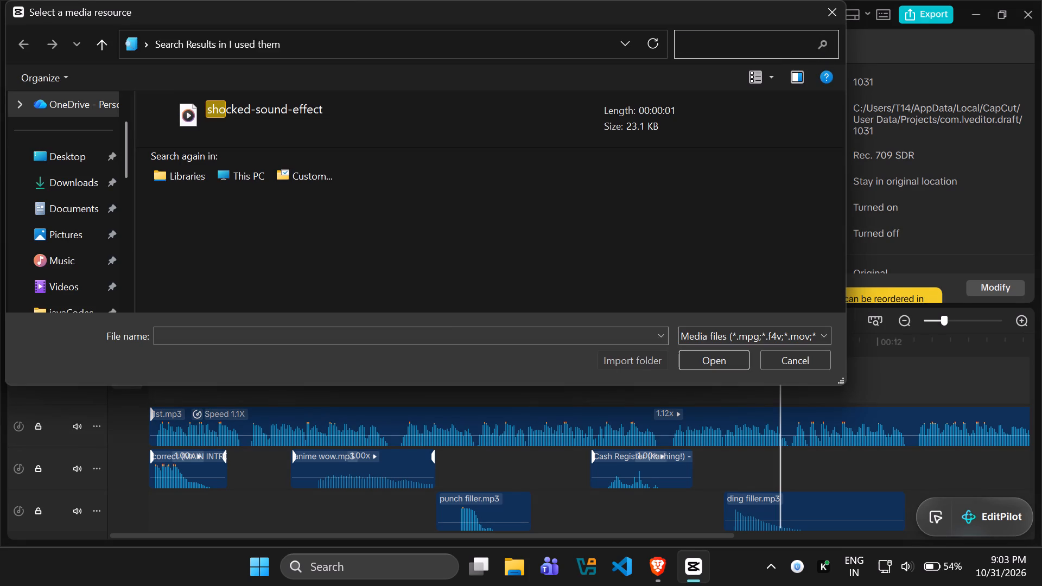
pyautogui.write('taco')
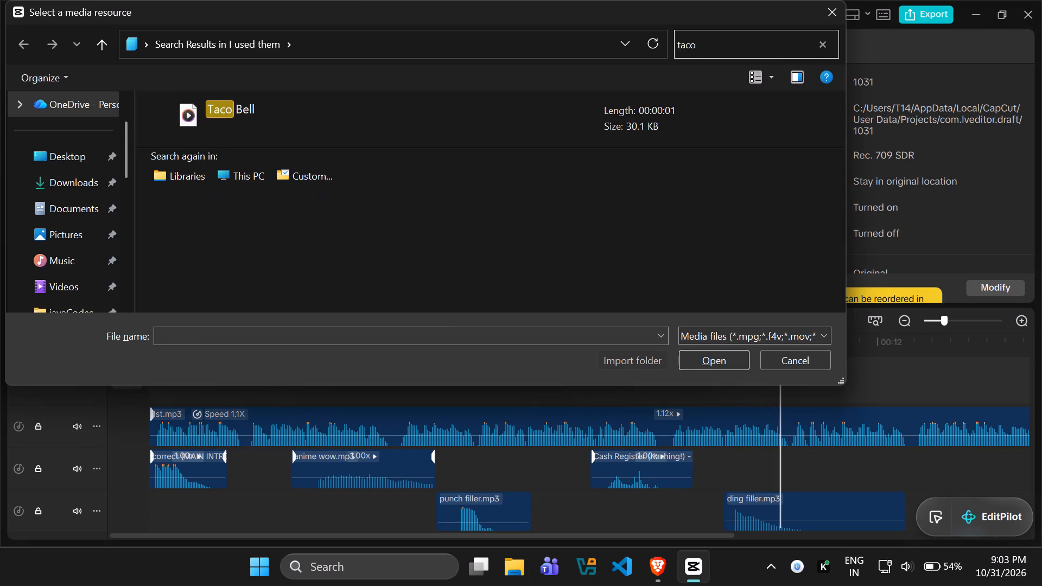
pyautogui.click(659, 110)
pyautogui.click(711, 359)
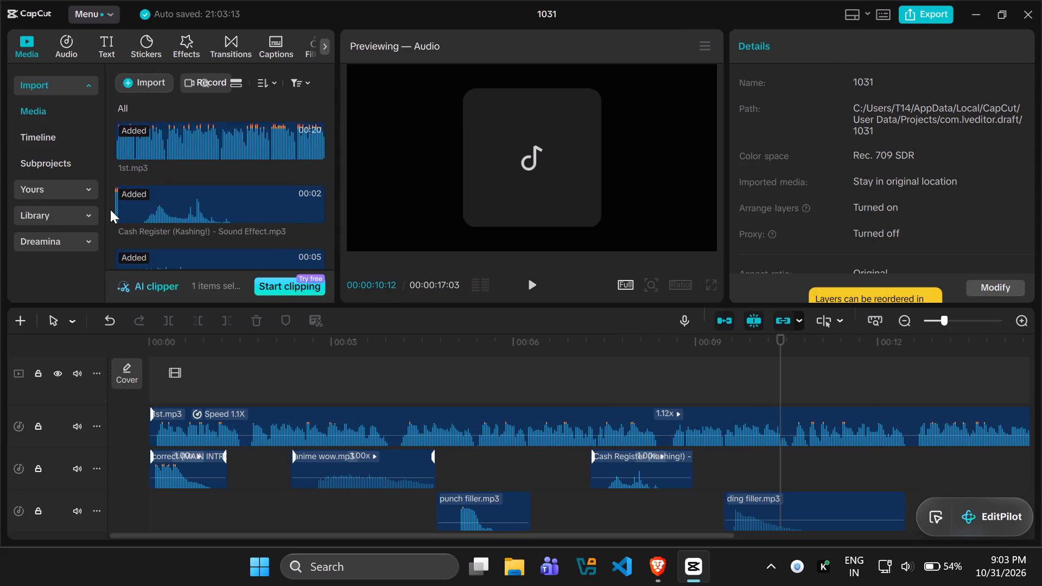
pyautogui.press('space')
pyautogui.press('space')
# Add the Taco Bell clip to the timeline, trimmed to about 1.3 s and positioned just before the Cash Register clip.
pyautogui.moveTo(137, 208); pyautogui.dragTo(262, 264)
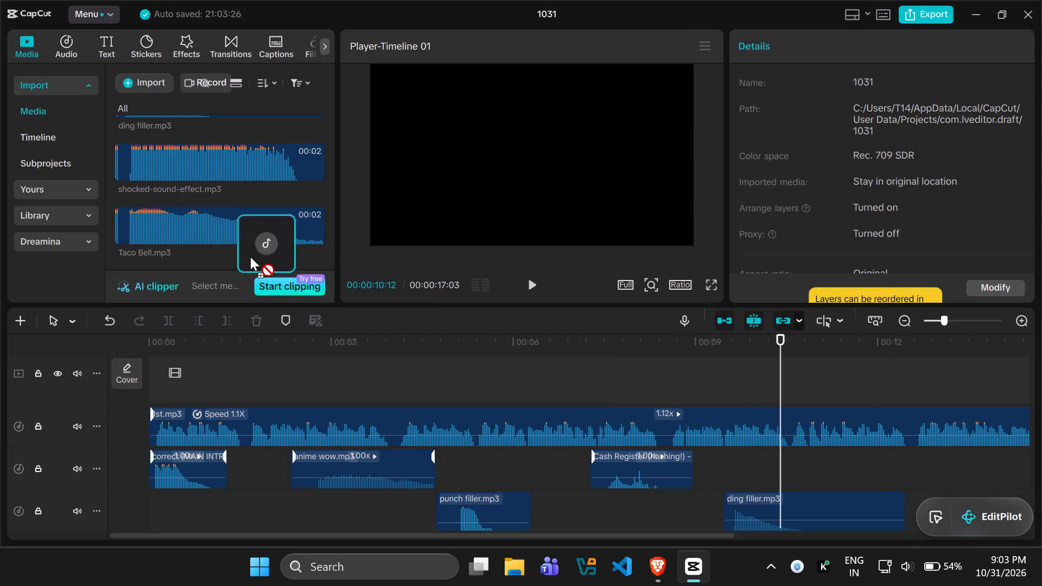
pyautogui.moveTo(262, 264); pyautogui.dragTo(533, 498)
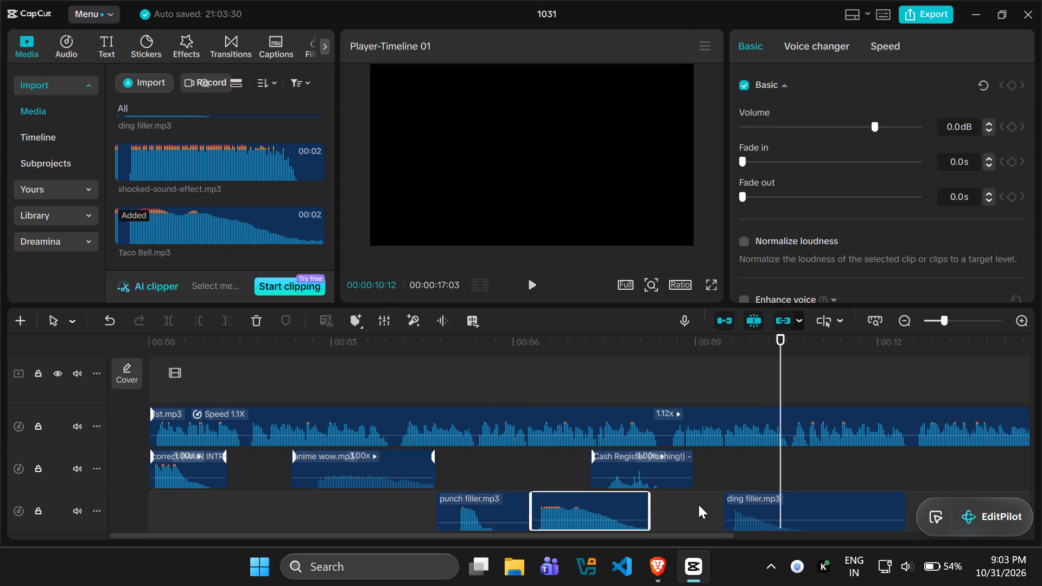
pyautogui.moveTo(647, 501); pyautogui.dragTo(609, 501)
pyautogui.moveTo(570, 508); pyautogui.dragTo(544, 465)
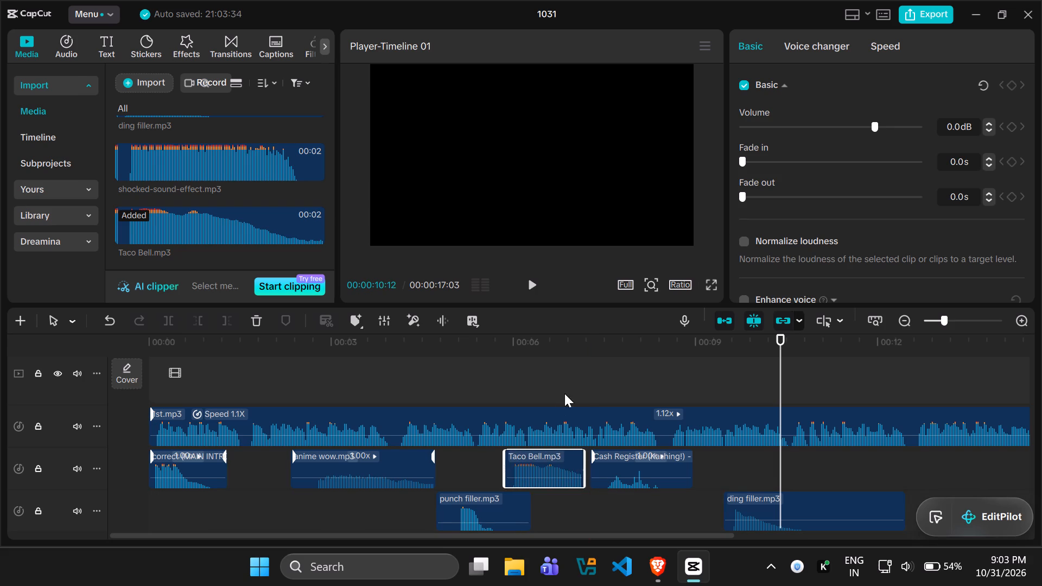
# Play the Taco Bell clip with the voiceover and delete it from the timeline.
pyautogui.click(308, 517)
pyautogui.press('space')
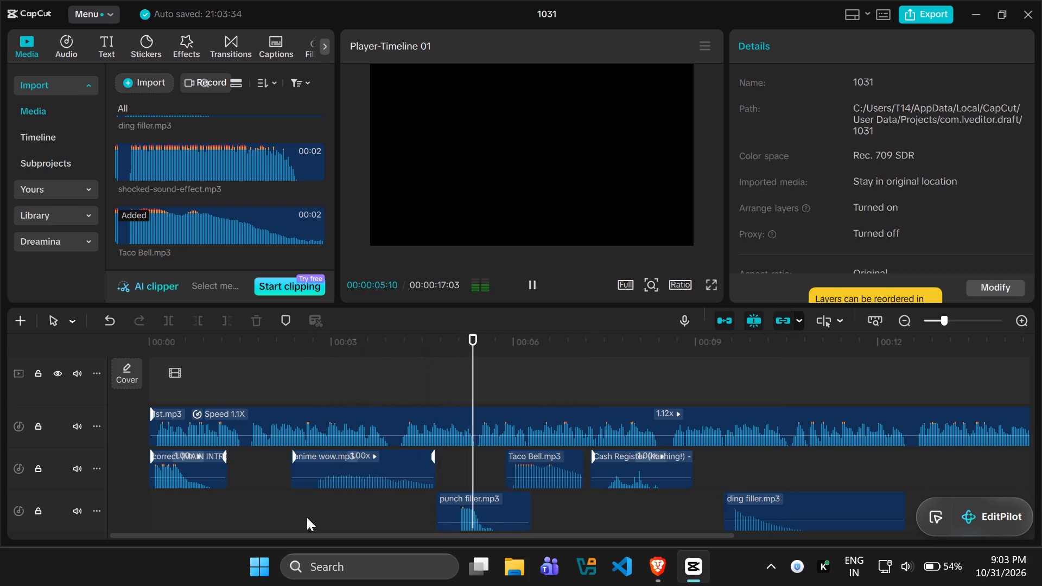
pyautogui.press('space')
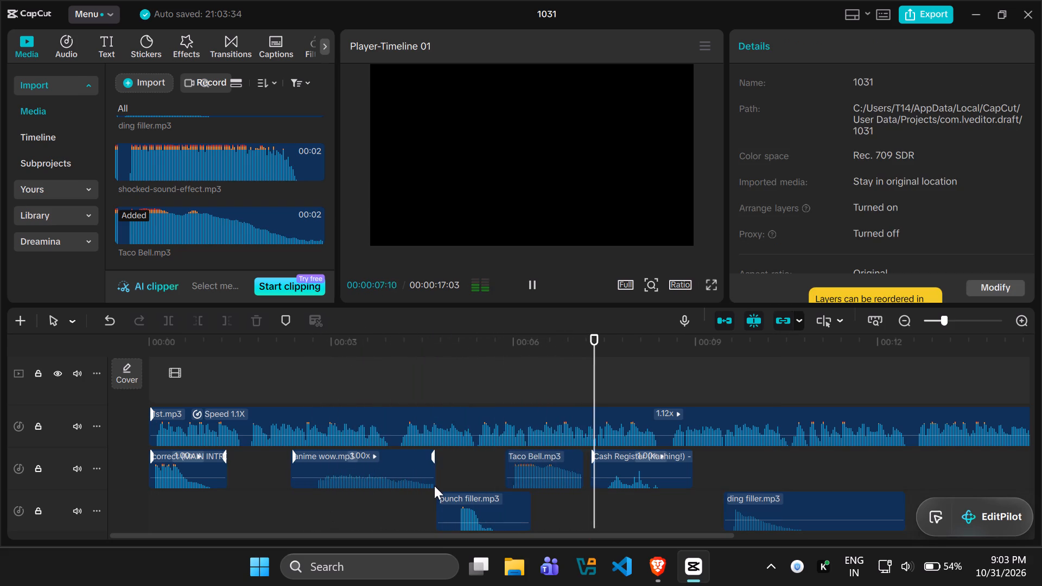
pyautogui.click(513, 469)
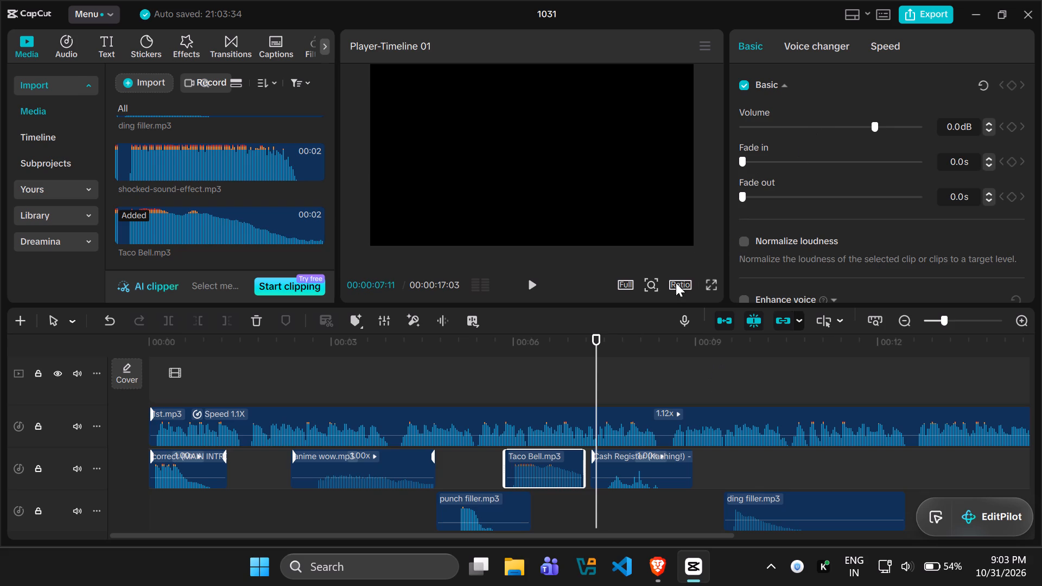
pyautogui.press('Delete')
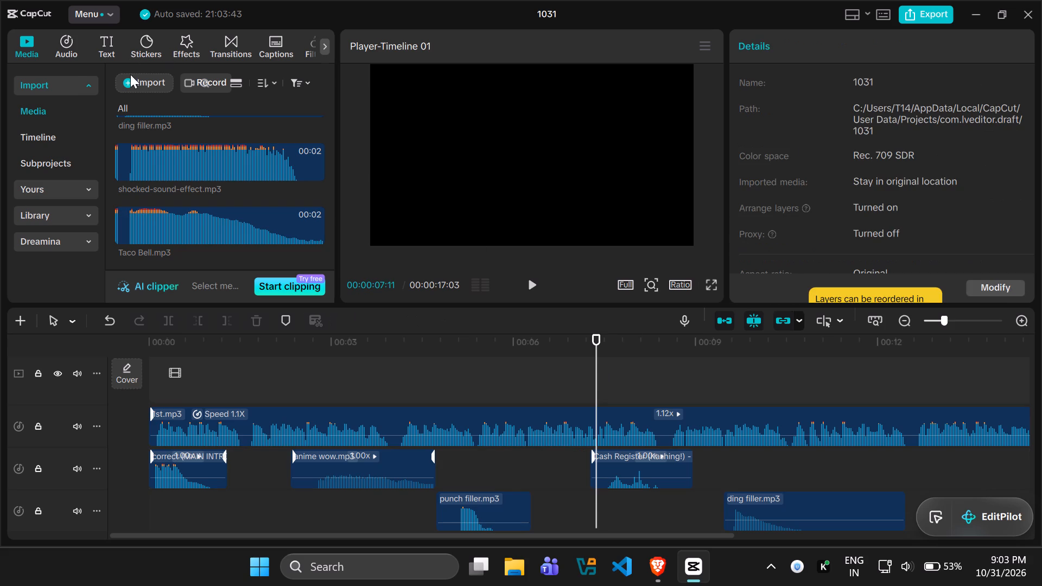
# Search the "I used them" folder for "bone" and import the bone crack filler sound.
pyautogui.click(134, 84)
pyautogui.click(157, 109)
pyautogui.click(827, 43)
pyautogui.click(733, 43)
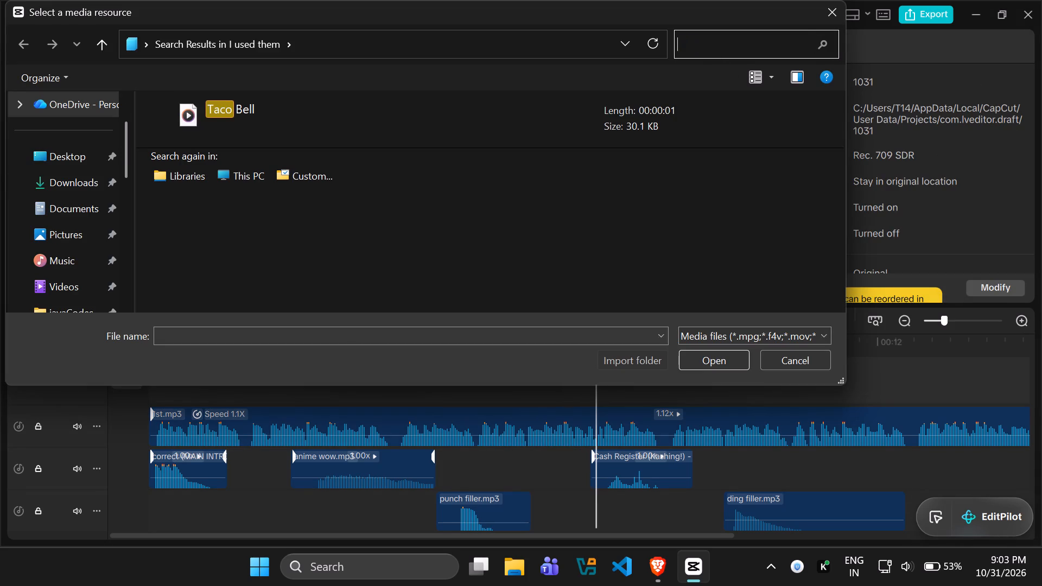
pyautogui.write('bone')
pyautogui.press('Return')
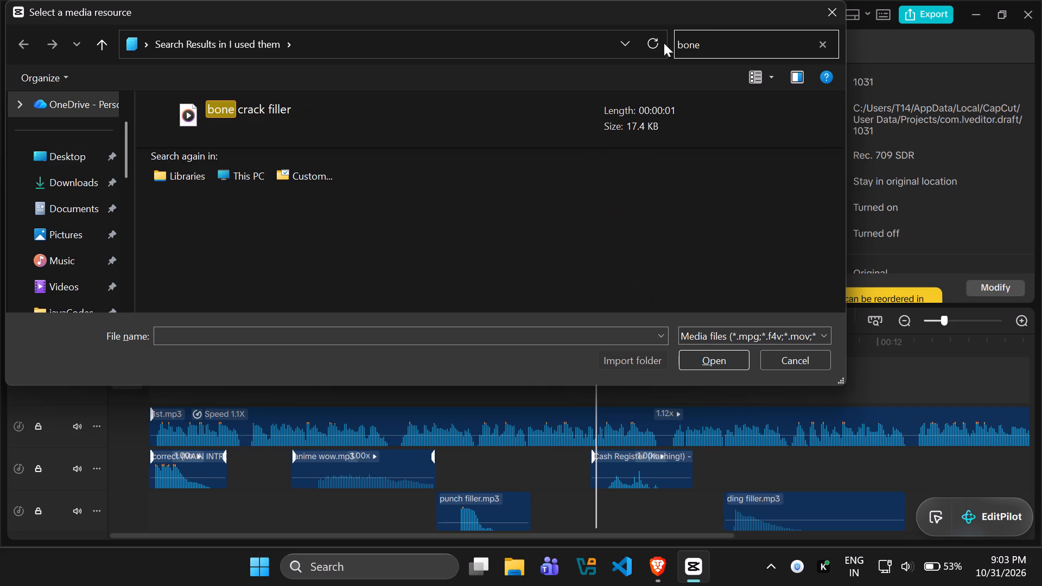
pyautogui.click(521, 105)
pyautogui.click(694, 361)
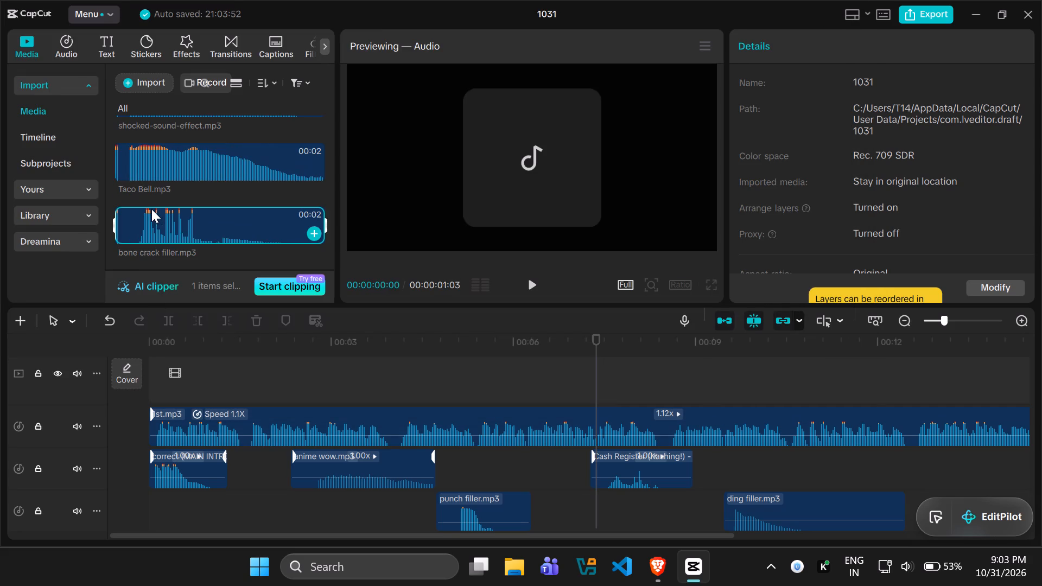
# Place the bone crack filler clip directly before the Cash Register clip and play it with the voiceover, stopping at the ding filler clip's end.
pyautogui.moveTo(150, 221); pyautogui.dragTo(520, 471)
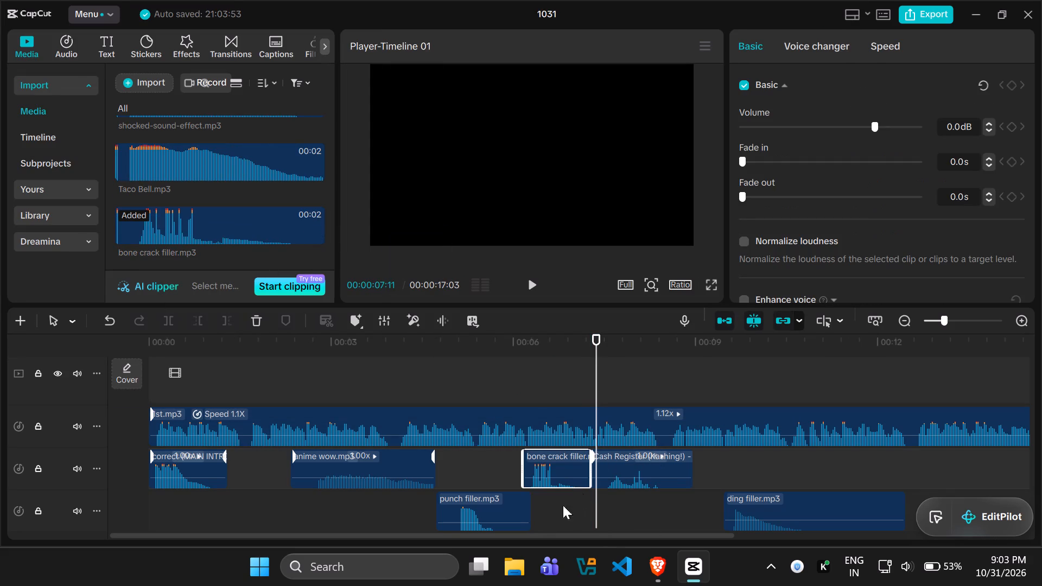
pyautogui.click(493, 464)
pyautogui.press('space')
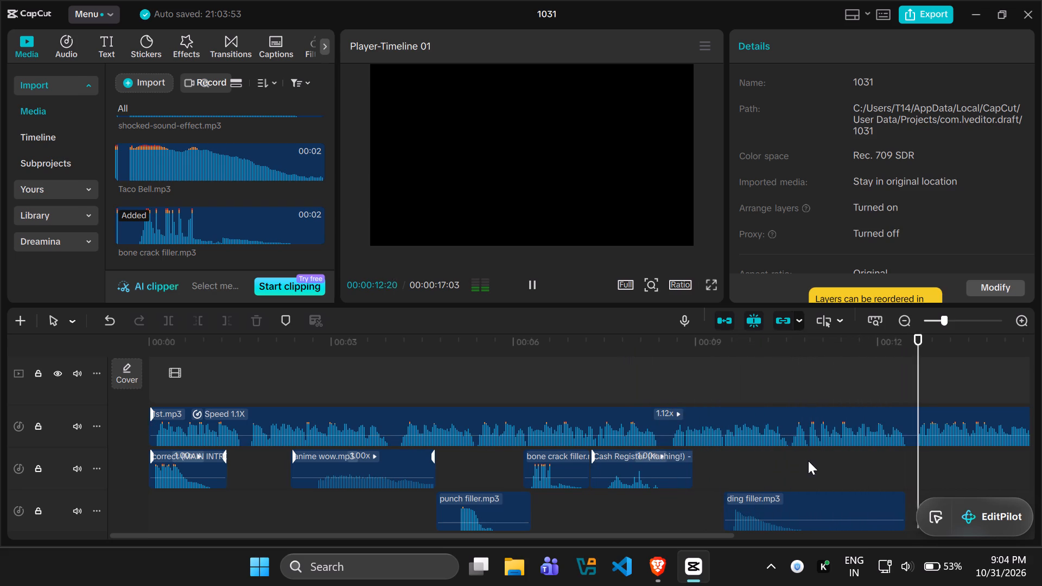
pyautogui.press('space')
pyautogui.moveTo(928, 459); pyautogui.dragTo(911, 457)
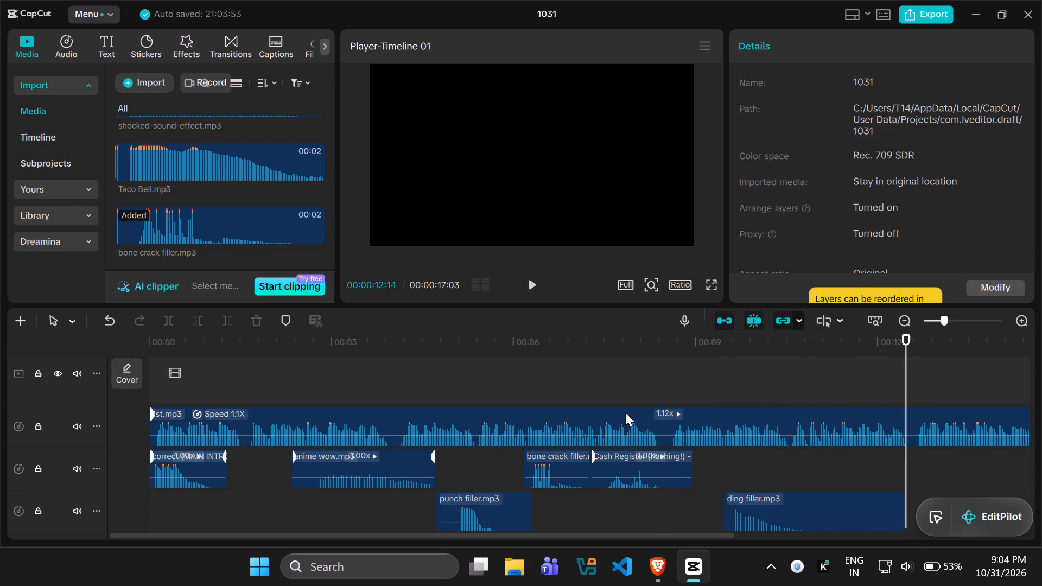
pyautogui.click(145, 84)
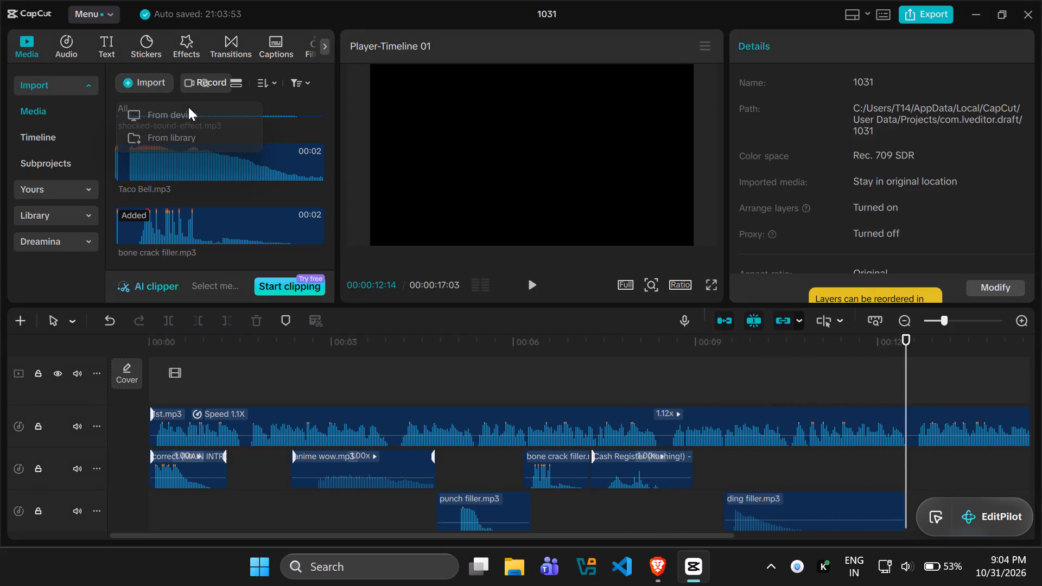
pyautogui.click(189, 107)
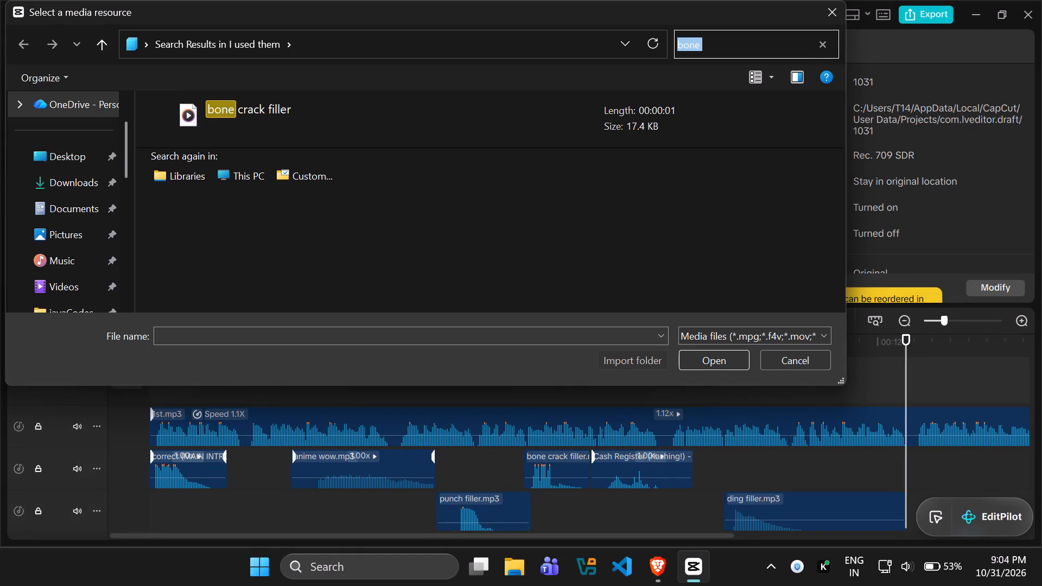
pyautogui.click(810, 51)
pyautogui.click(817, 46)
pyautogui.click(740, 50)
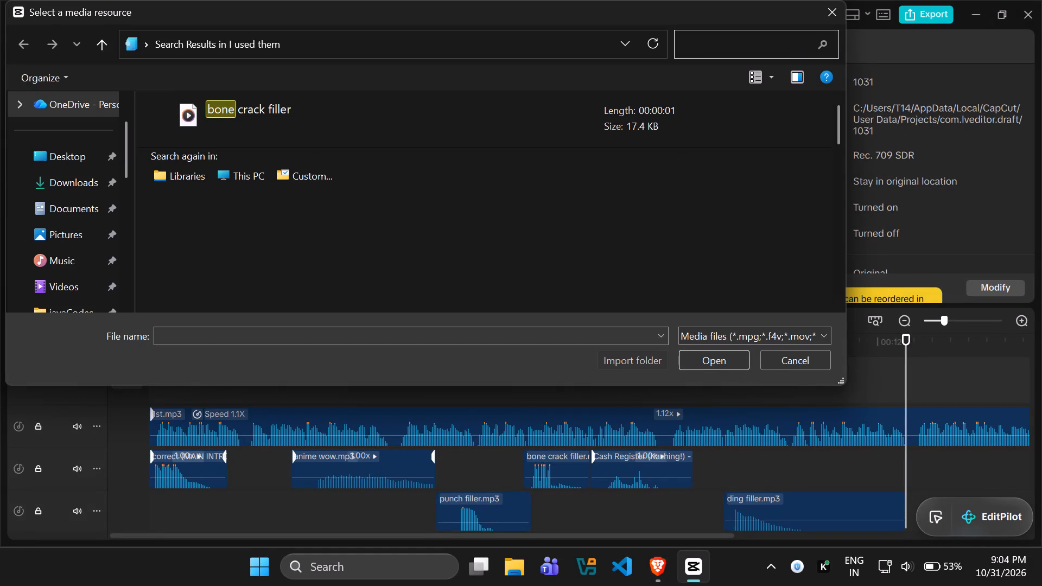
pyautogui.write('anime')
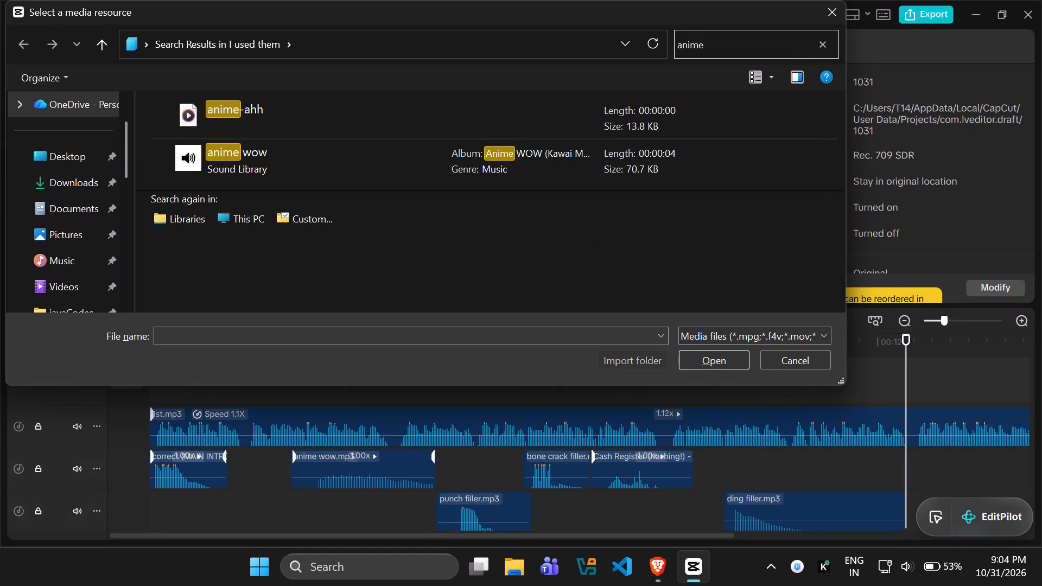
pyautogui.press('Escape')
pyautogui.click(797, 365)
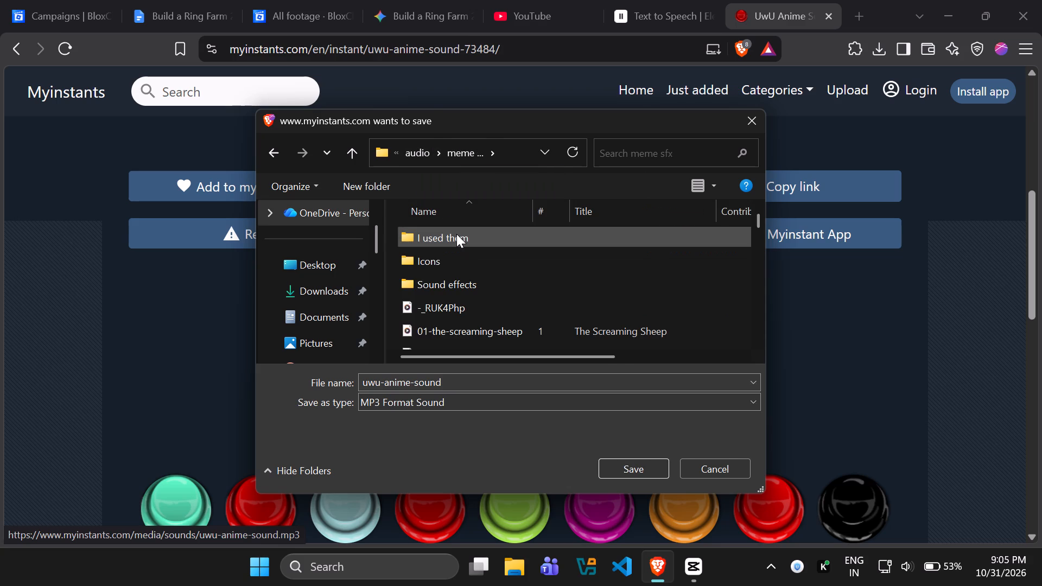
pyautogui.doubleClick(456, 234)
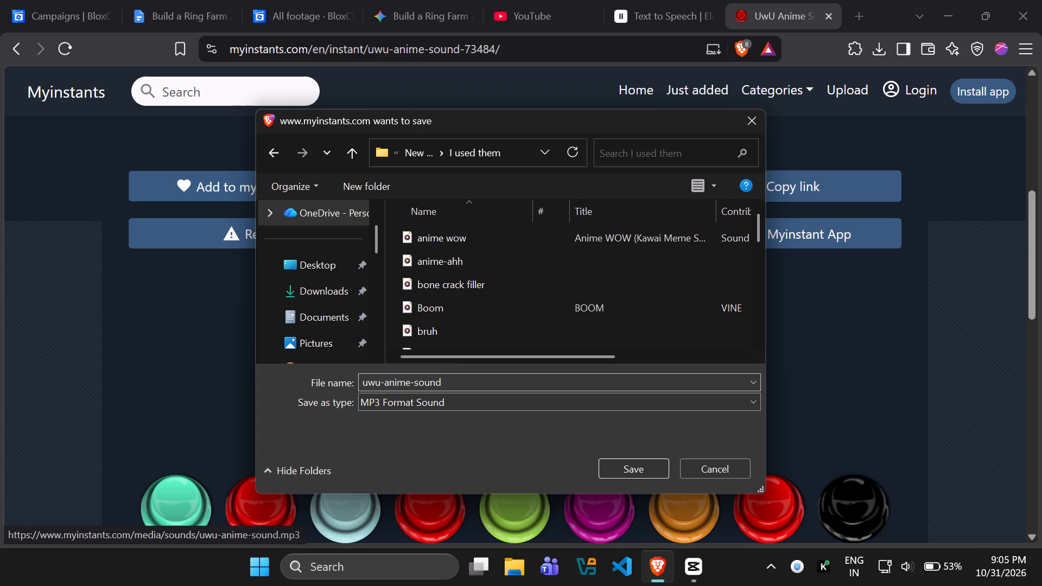
pyautogui.click(457, 379)
pyautogui.press('BackSpace')
pyautogui.write('anime')
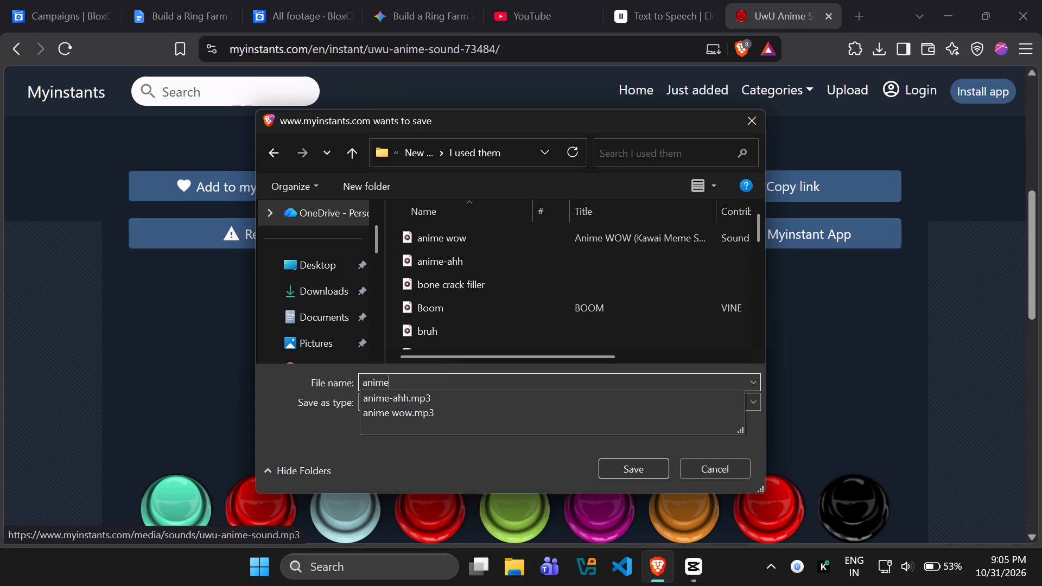
pyautogui.write('-uwu')
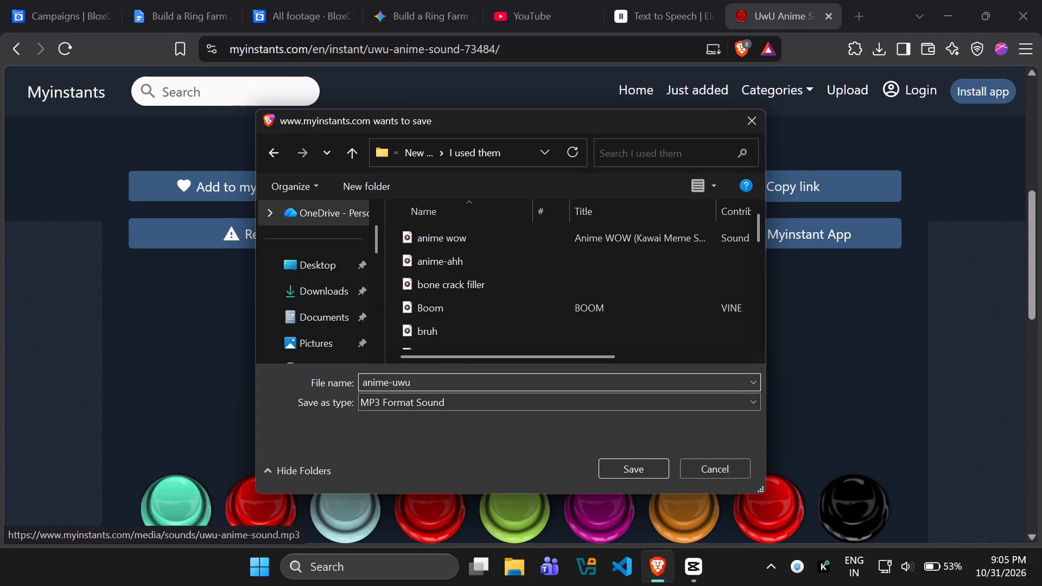
pyautogui.click(607, 467)
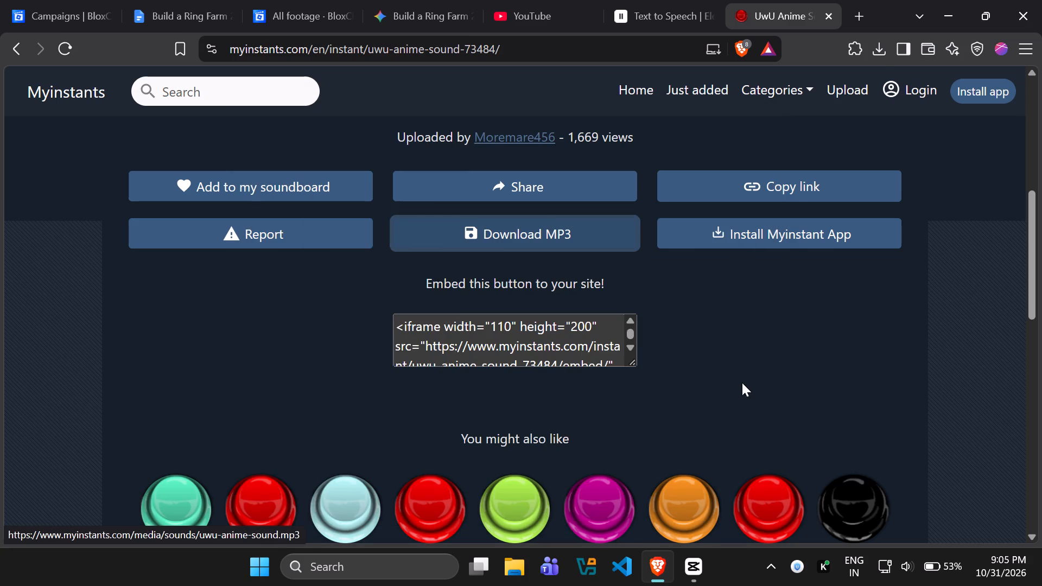
# Play the suggested 67, dun dun dunnnnnnnn, Tiki tiki boosted and VINE BOOM SOUND clips.
pyautogui.scroll(-3, 743, 380)
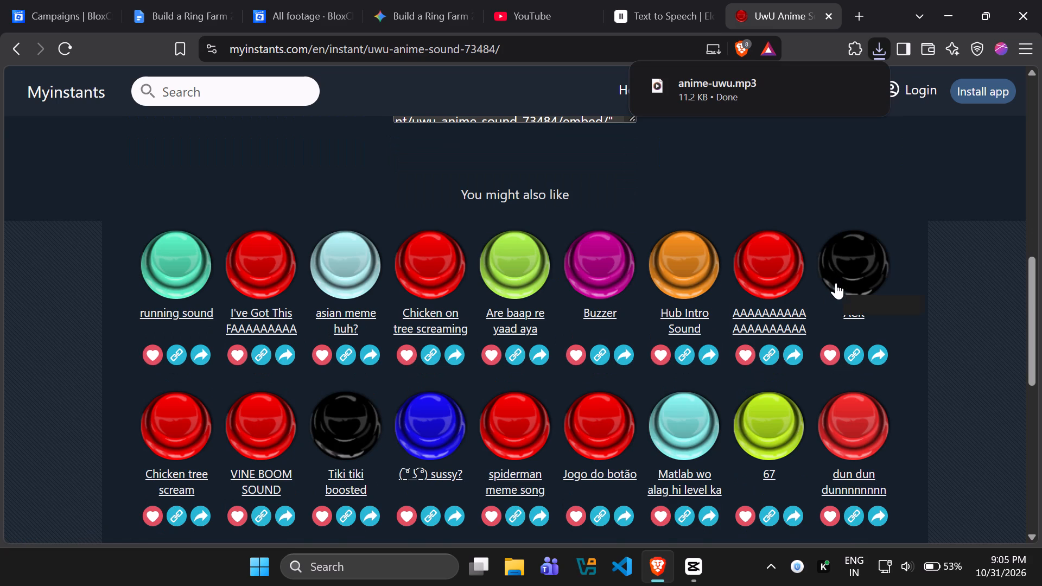
pyautogui.click(766, 411)
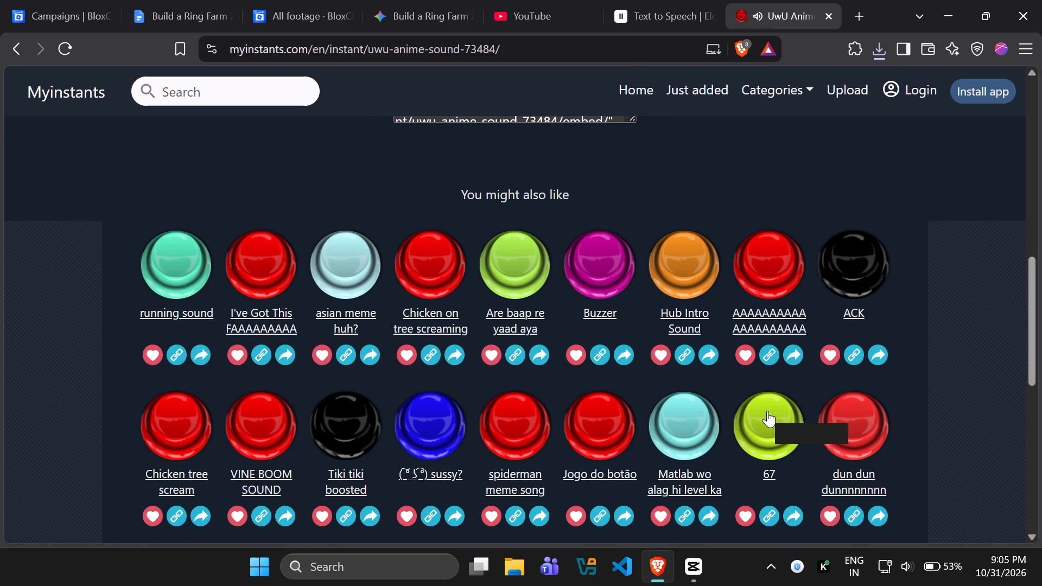
pyautogui.click(839, 426)
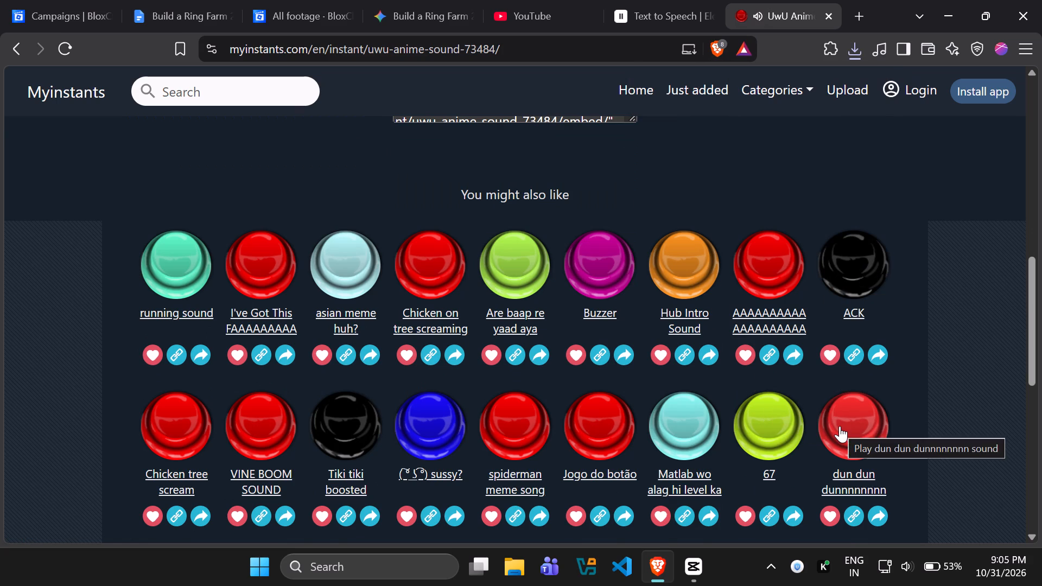
pyautogui.scroll(-2, 840, 426)
pyautogui.click(355, 260)
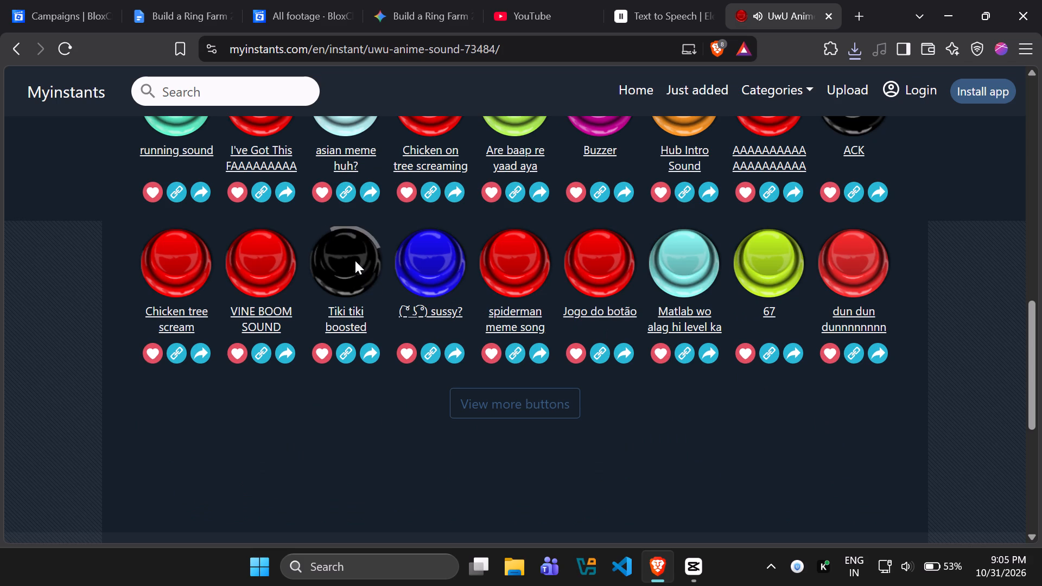
pyautogui.click(276, 271)
# Switch to CapCut and import the anime-uwu sound from the I used them folder.
pyautogui.click(950, 11)
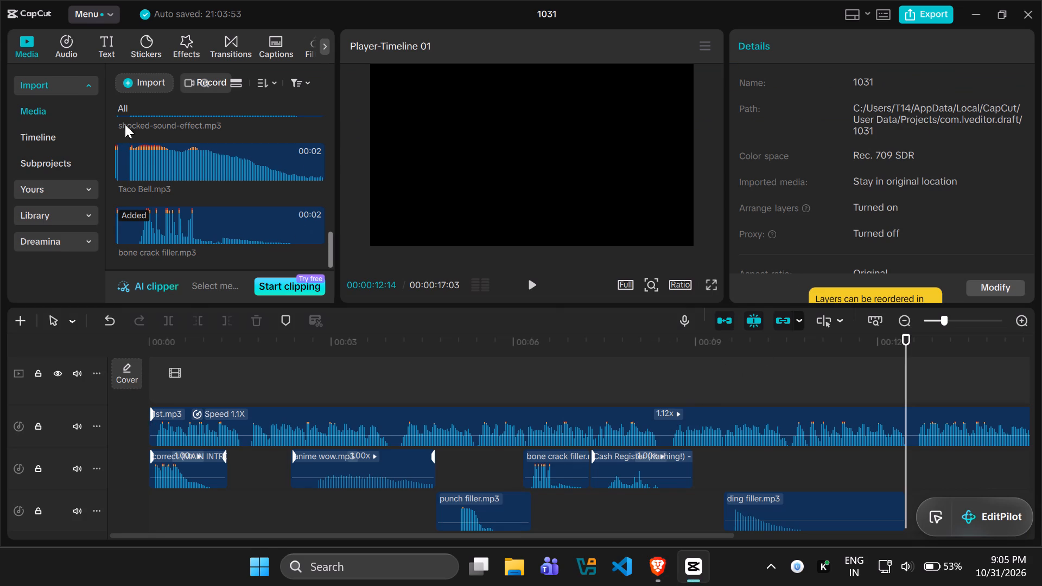
pyautogui.click(142, 89)
pyautogui.click(153, 108)
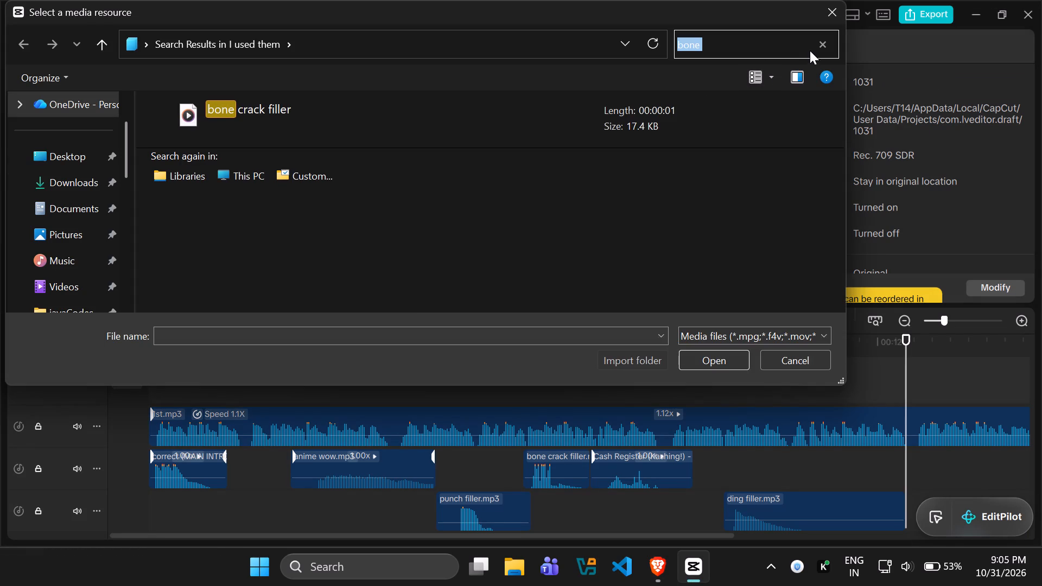
pyautogui.click(815, 51)
pyautogui.click(774, 50)
pyautogui.write('anime')
pyautogui.click(486, 133)
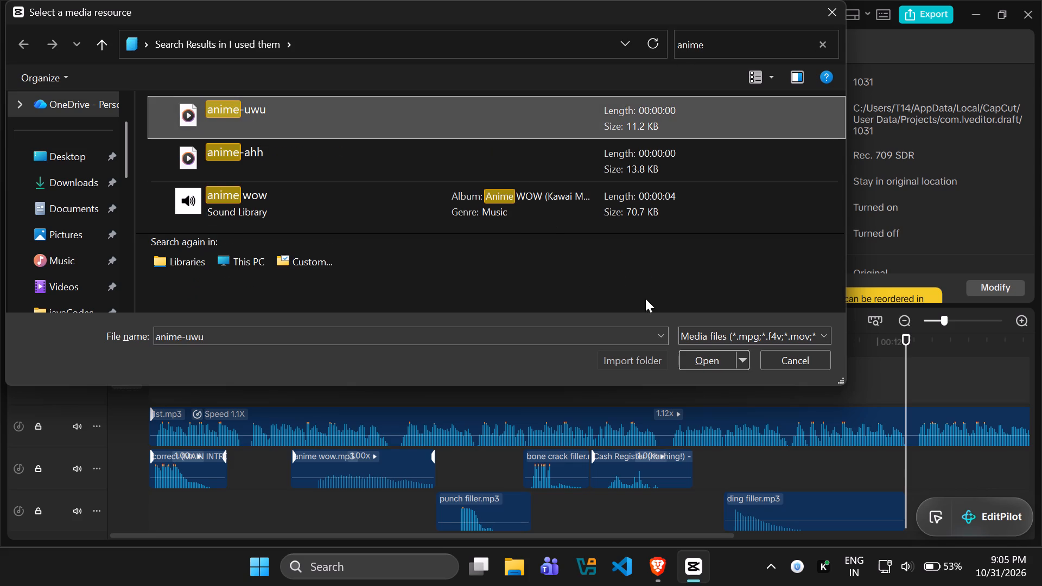
pyautogui.click(722, 354)
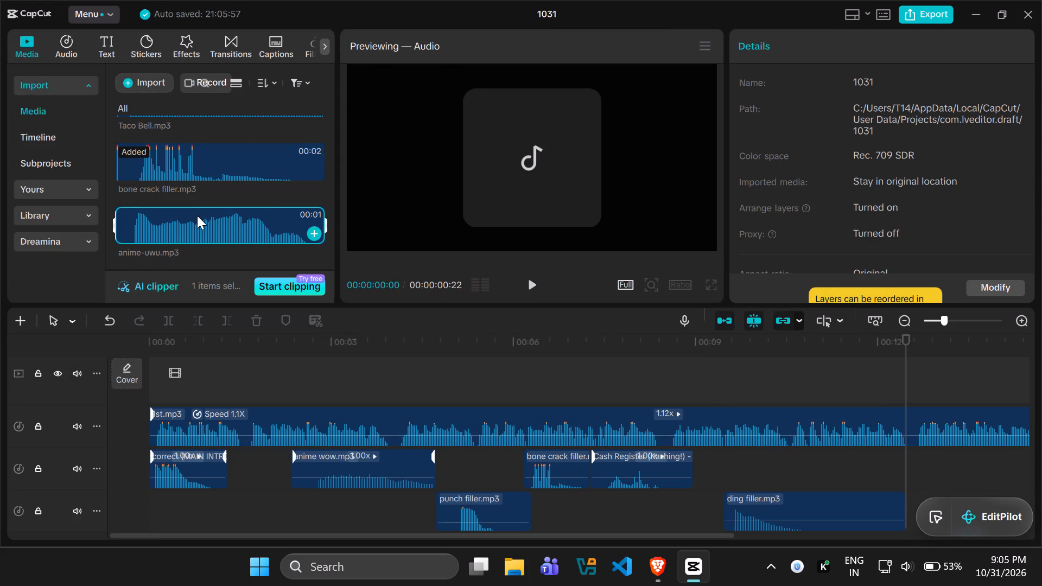
# Place anime-uwu on the track of the Cash Register clip, check it in playback and shift it to start at about 11.5 s.
pyautogui.press('space')
pyautogui.moveTo(188, 216); pyautogui.dragTo(855, 482)
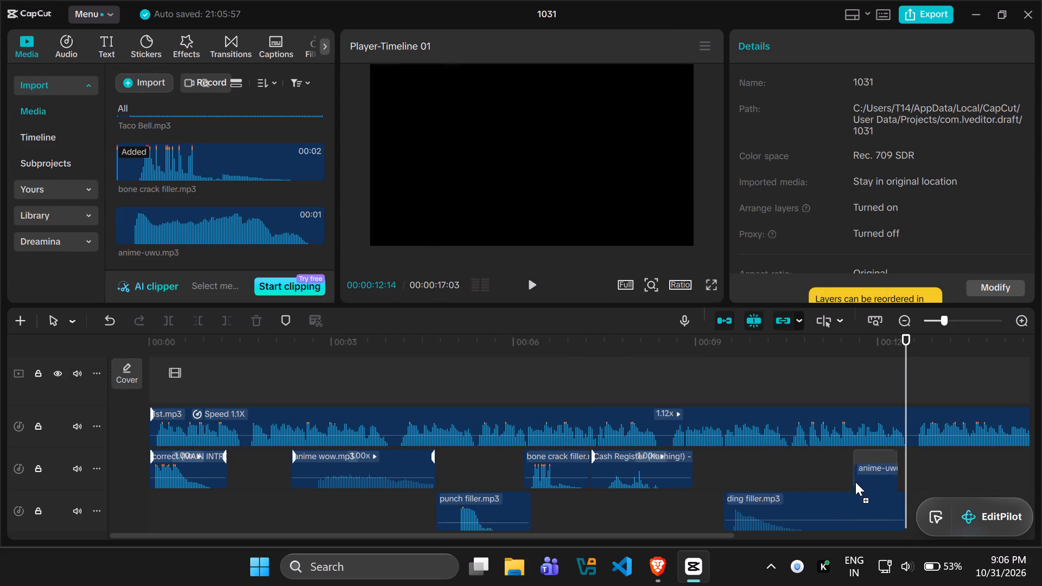
pyautogui.moveTo(855, 482); pyautogui.dragTo(879, 468)
pyautogui.moveTo(904, 359); pyautogui.dragTo(747, 359)
pyautogui.press('space')
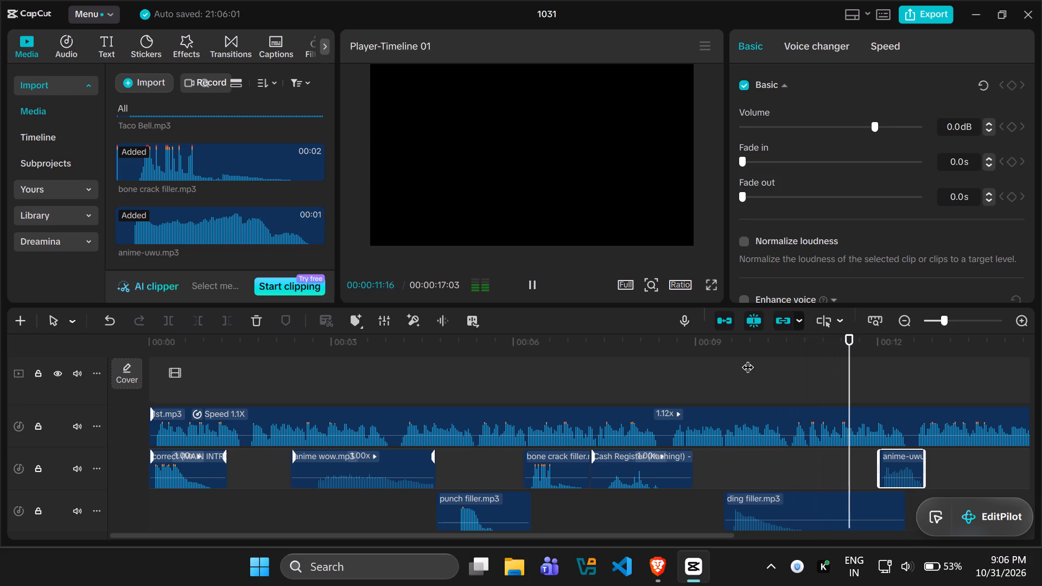
pyautogui.press('space')
pyautogui.moveTo(901, 469); pyautogui.dragTo(871, 466)
# Trim the end of the ding filler clip back to about 11 s so it stops before anime-uwu.
pyautogui.click(901, 509)
pyautogui.click(885, 496)
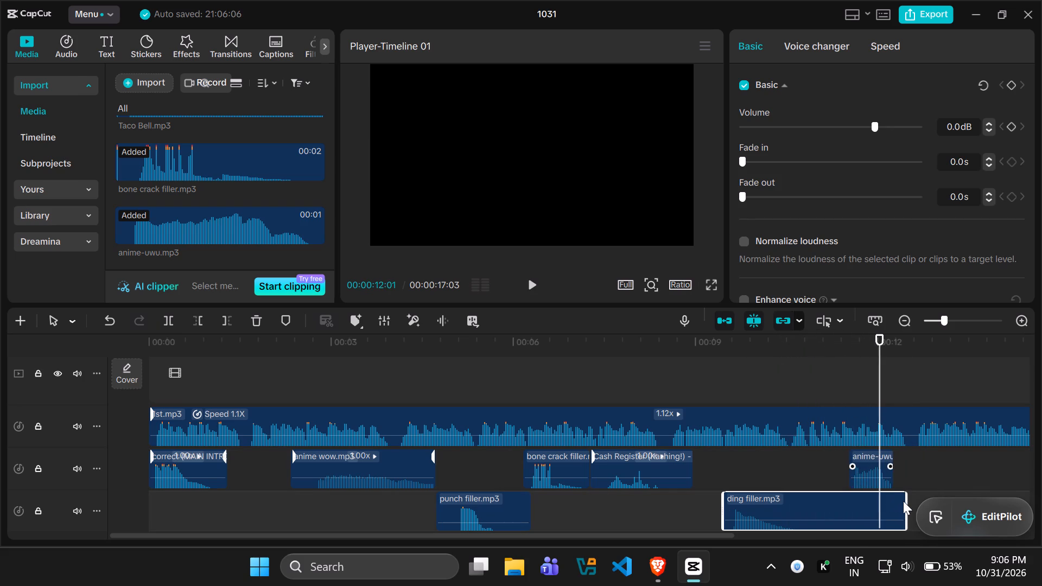
pyautogui.click(907, 501)
pyautogui.moveTo(907, 500); pyautogui.dragTo(896, 499)
pyautogui.moveTo(896, 499); pyautogui.dragTo(869, 495)
pyautogui.scroll(-1, 868, 494)
pyautogui.moveTo(907, 479); pyautogui.dragTo(903, 479)
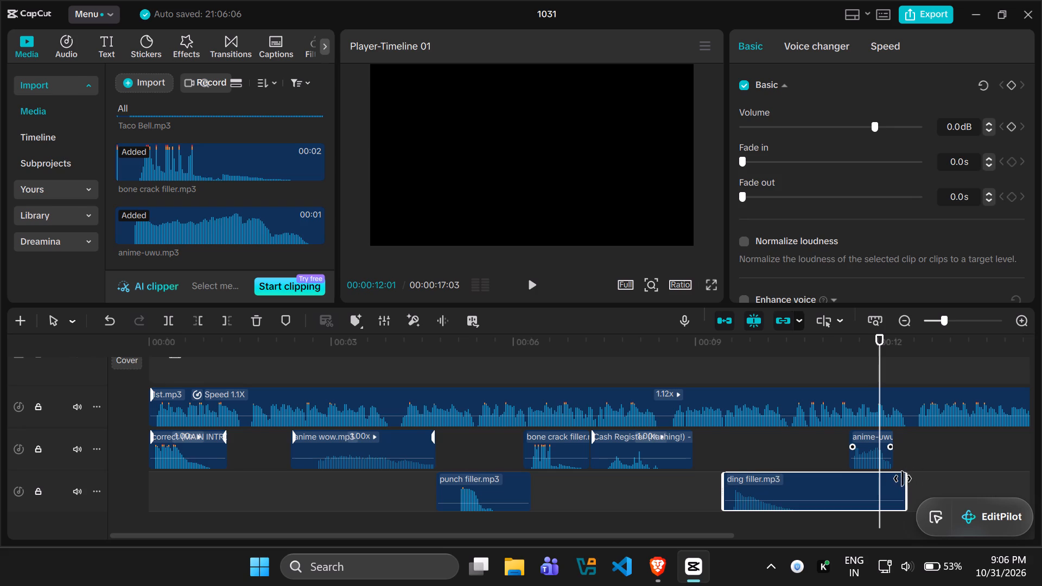
pyautogui.moveTo(903, 479); pyautogui.dragTo(808, 479)
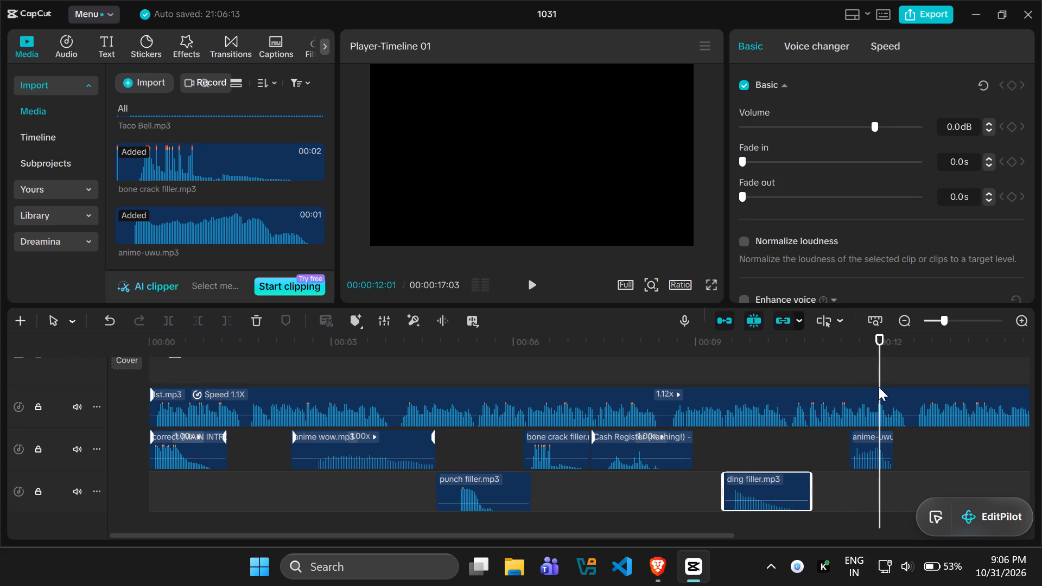
# Play the voiceover from the end of the ding filler clip, stop past anime-uwu and park the playhead at 00:00:14:15.
pyautogui.moveTo(879, 353); pyautogui.dragTo(797, 353)
pyautogui.press('space')
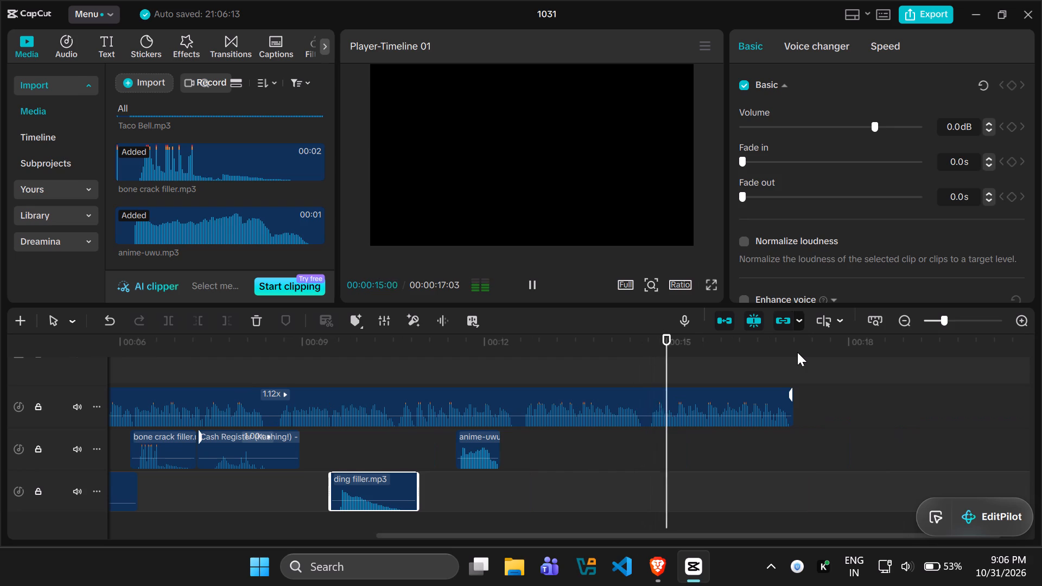
pyautogui.press('space')
pyautogui.moveTo(679, 346); pyautogui.dragTo(636, 346)
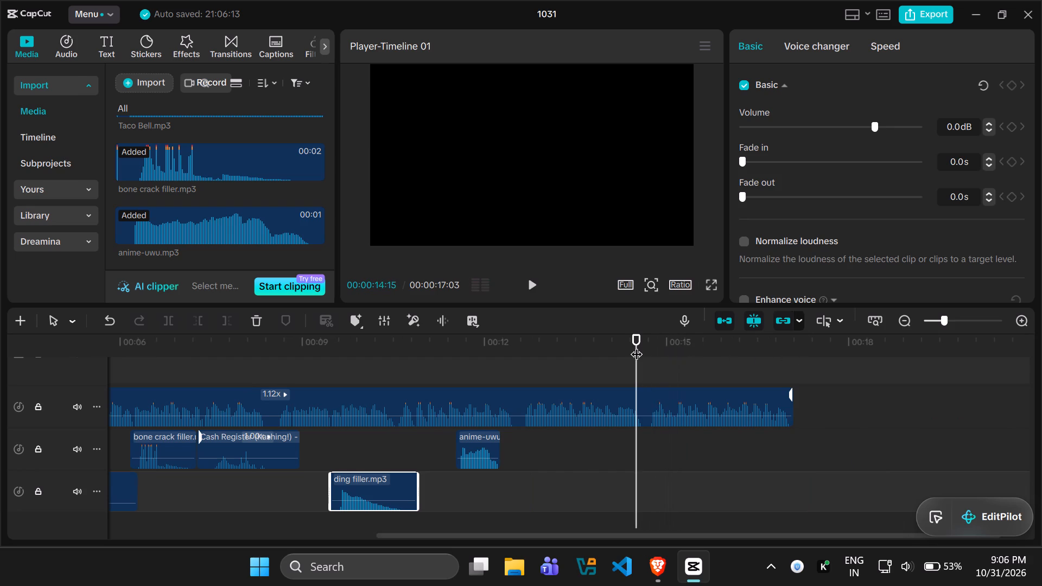
# Import popular-riser-metallic-sound-effect from the I used them folder, clearing the previous anime search.
pyautogui.click(127, 81)
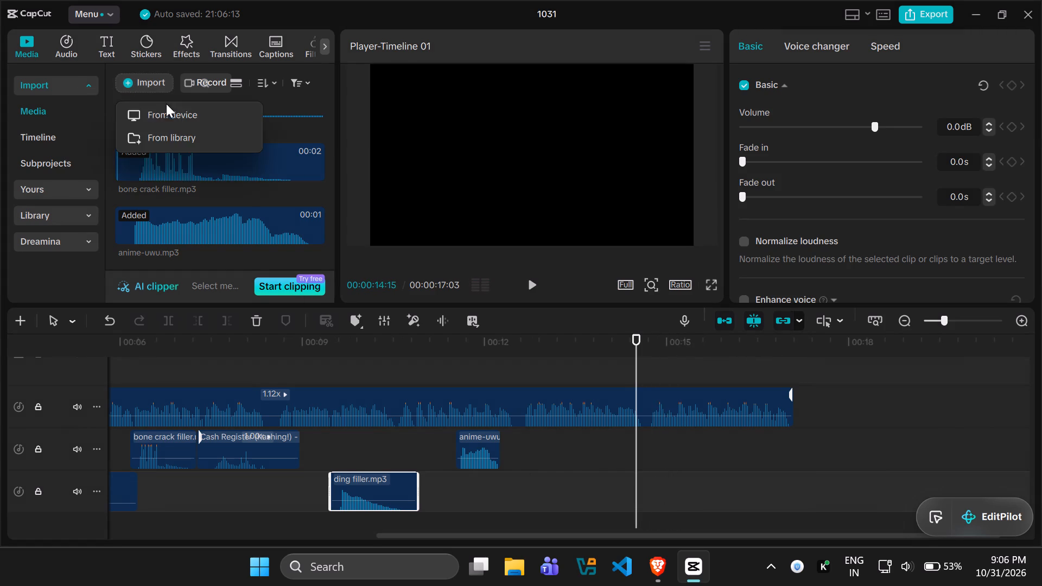
pyautogui.click(171, 110)
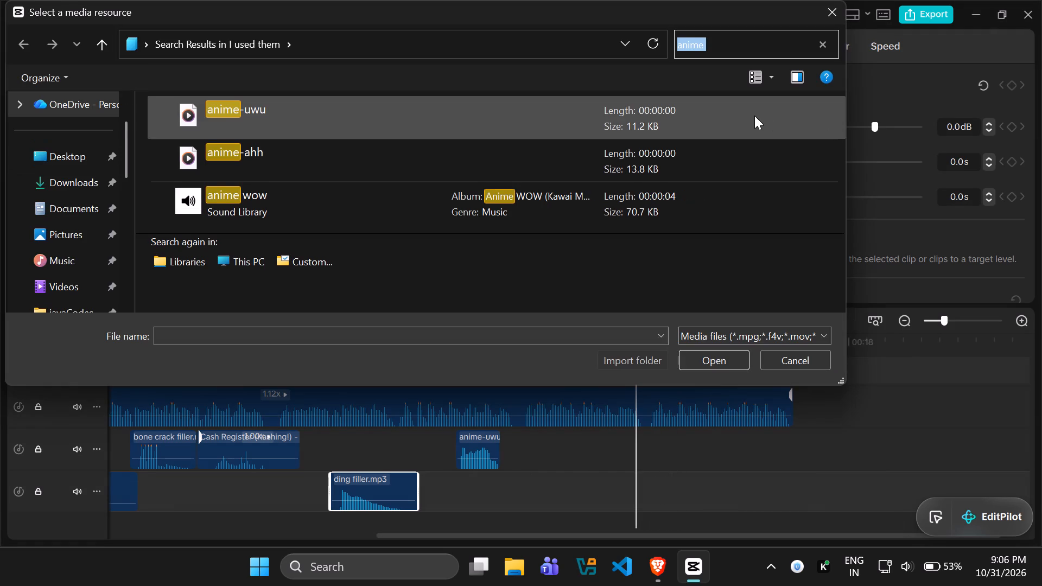
pyautogui.click(817, 45)
pyautogui.click(754, 45)
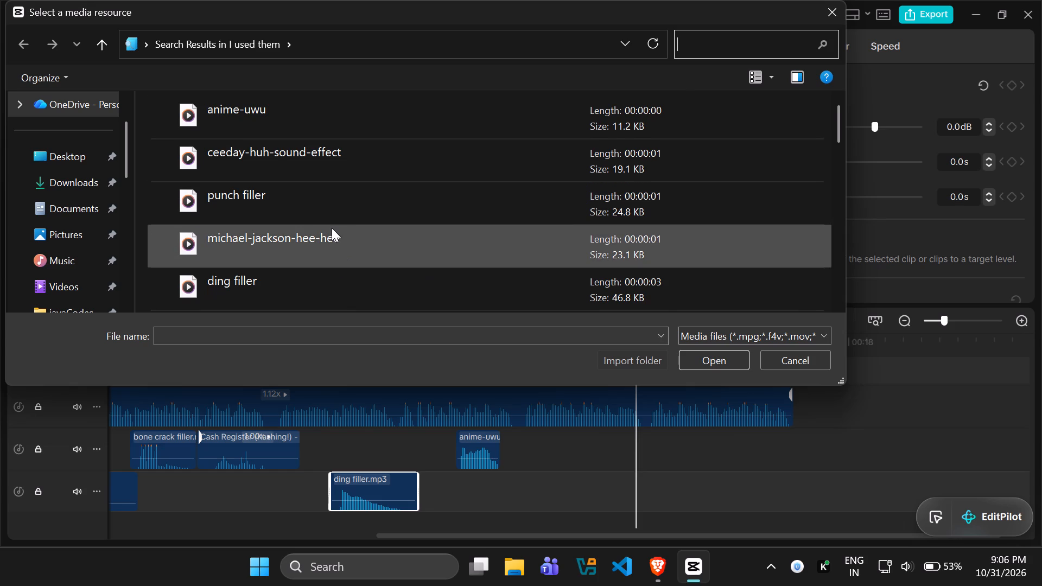
pyautogui.scroll(-1, 332, 233)
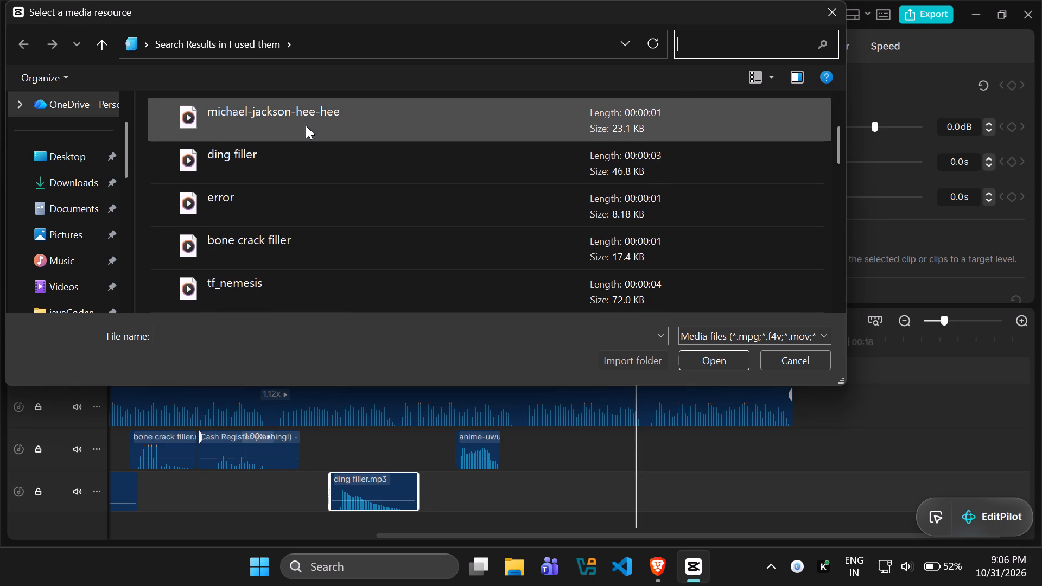
pyautogui.click(306, 124)
pyautogui.scroll(-1, 462, 247)
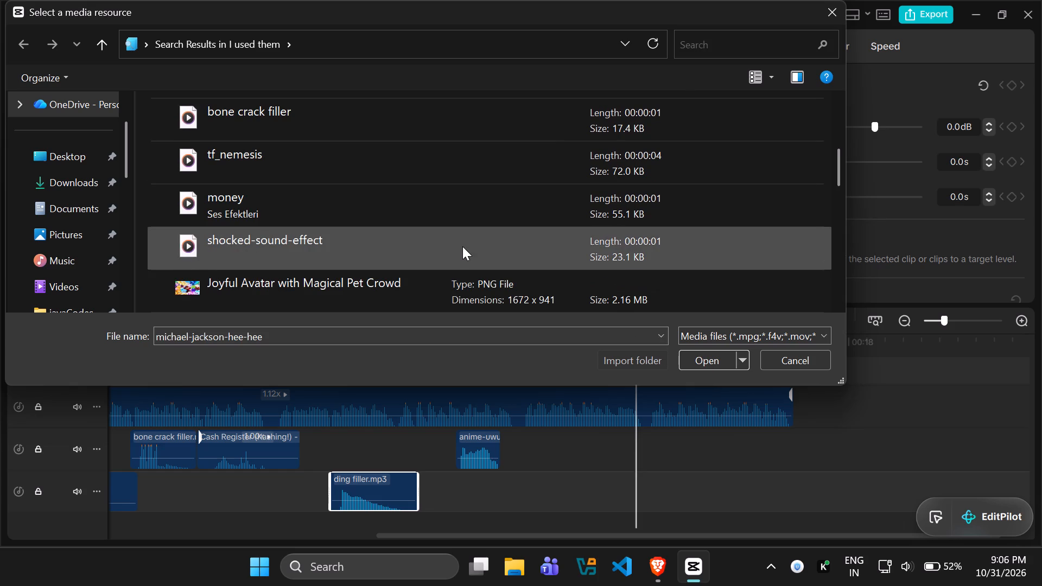
pyautogui.scroll(-2, 462, 246)
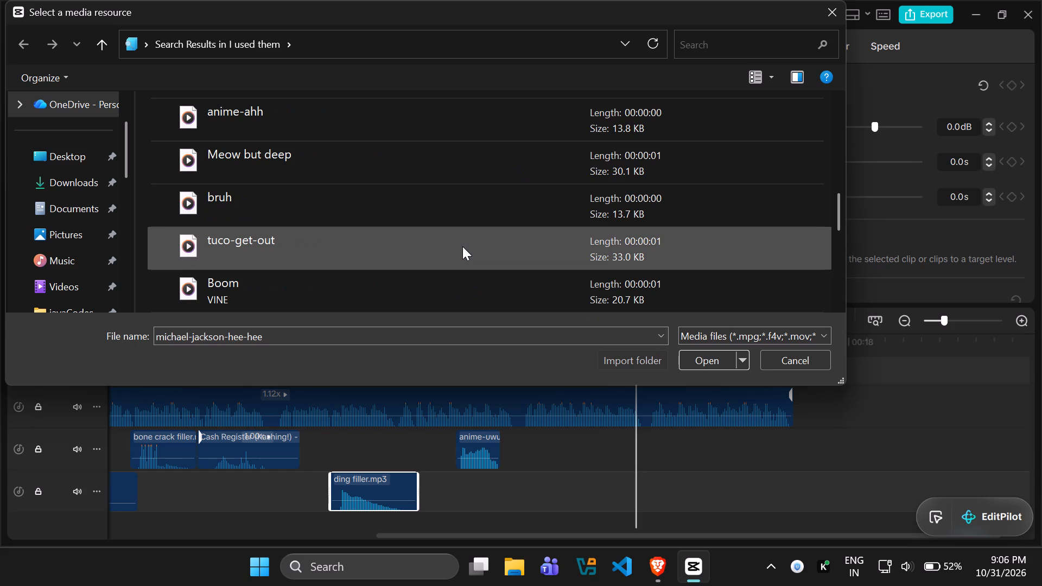
pyautogui.scroll(-2, 462, 246)
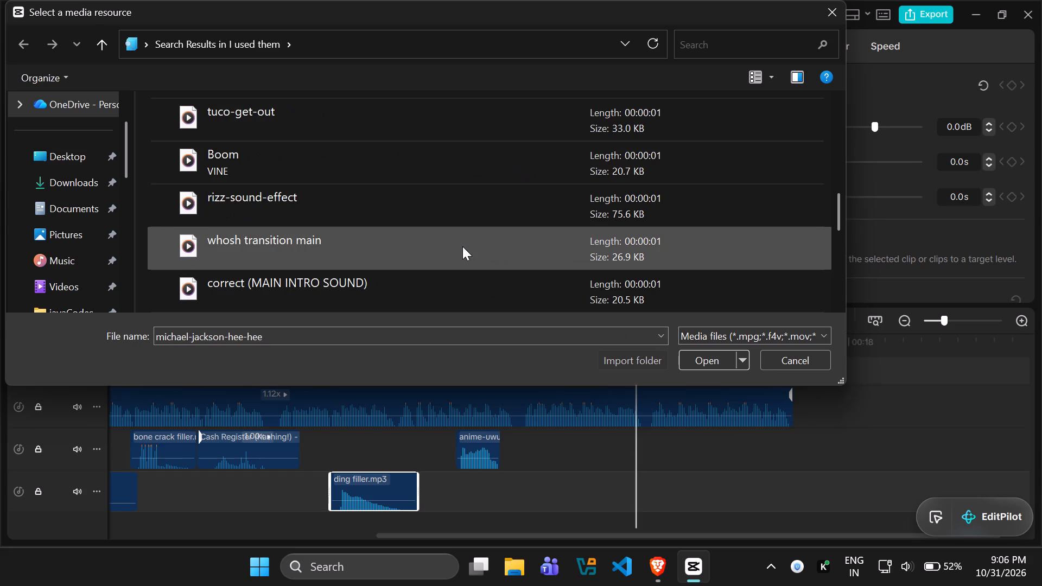
pyautogui.click(444, 166)
pyautogui.scroll(-5, 558, 271)
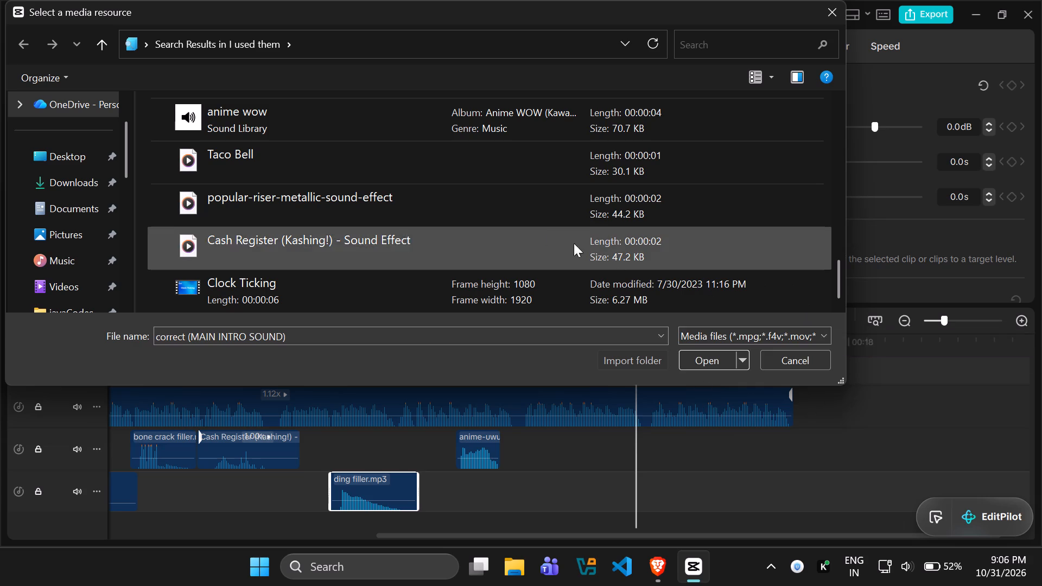
pyautogui.click(489, 206)
pyautogui.click(719, 365)
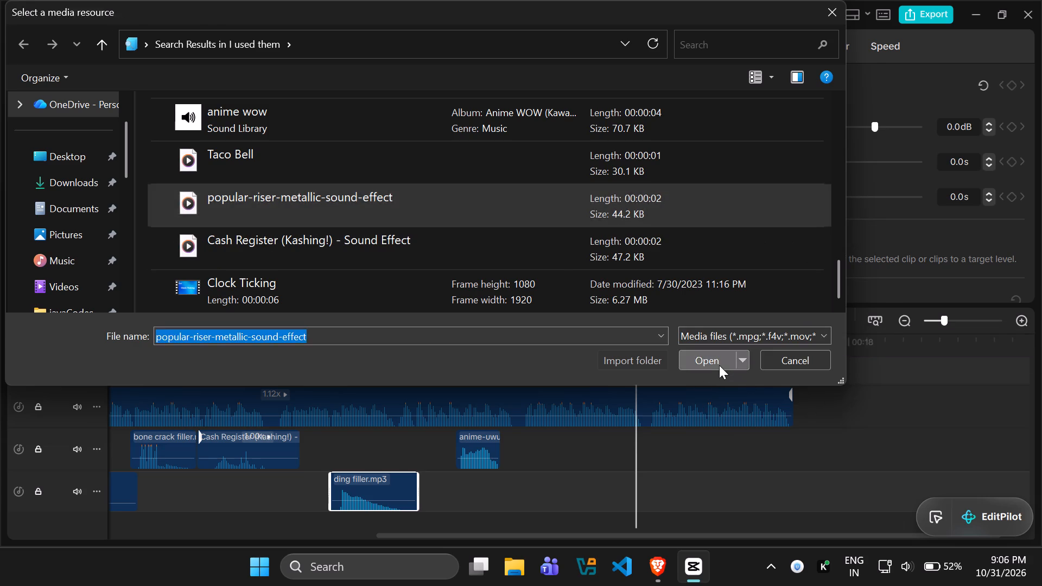
# Place popular-riser-metallic-sound-effect on a new track below ding filler, starting at about 8.4 s, and park the playhead at 00:00:06:29.
pyautogui.press('space')
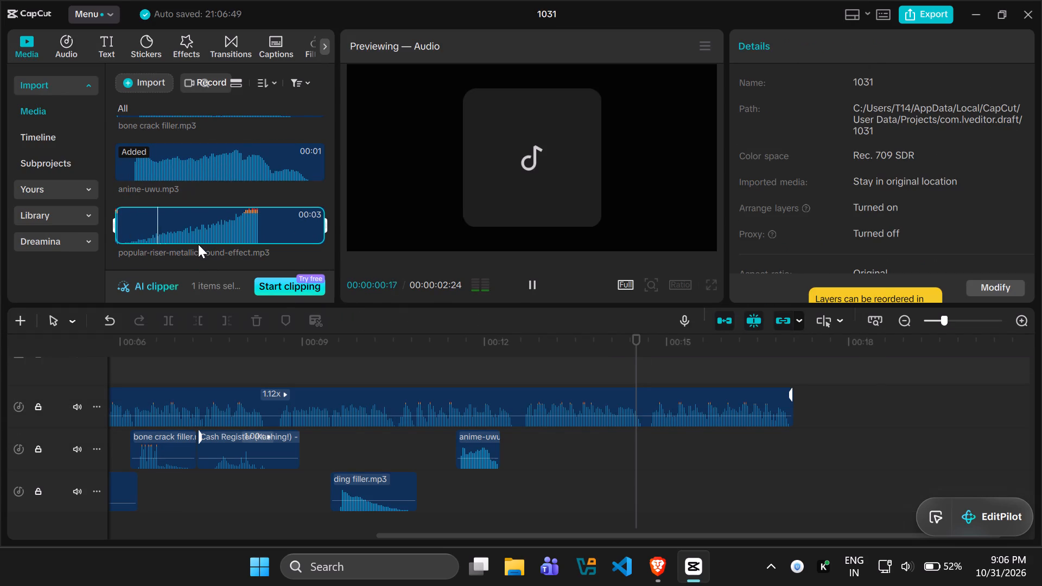
pyautogui.press('space')
pyautogui.moveTo(207, 222); pyautogui.dragTo(313, 307)
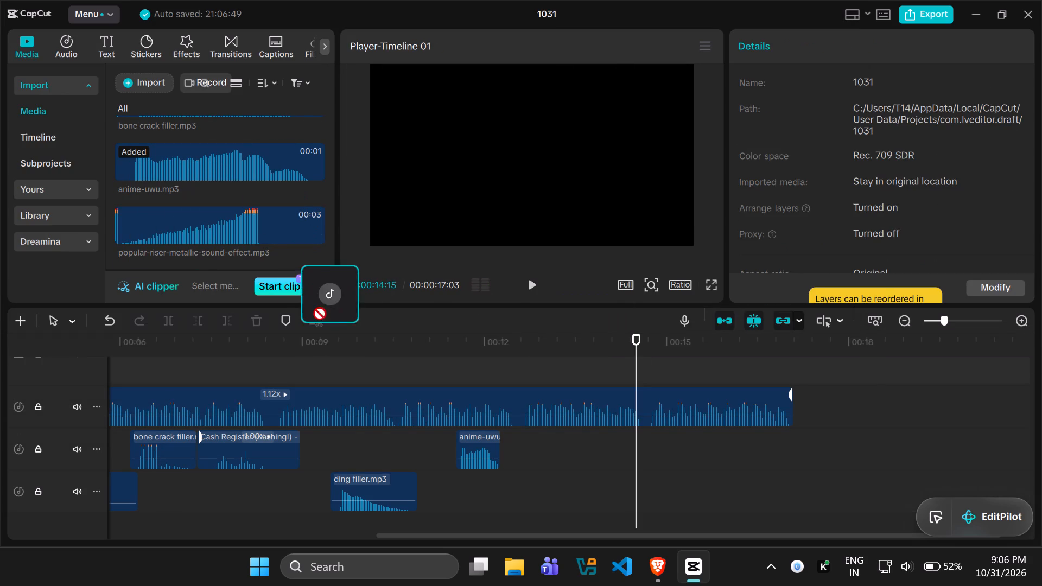
pyautogui.moveTo(313, 307); pyautogui.dragTo(276, 498)
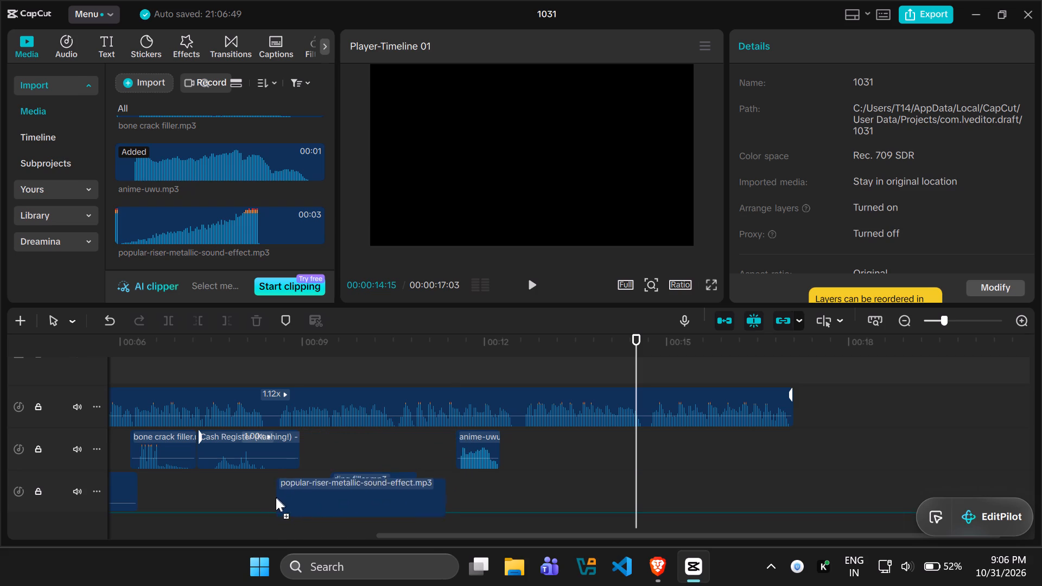
pyautogui.moveTo(276, 498); pyautogui.dragTo(262, 528)
pyautogui.moveTo(637, 418); pyautogui.dragTo(494, 421)
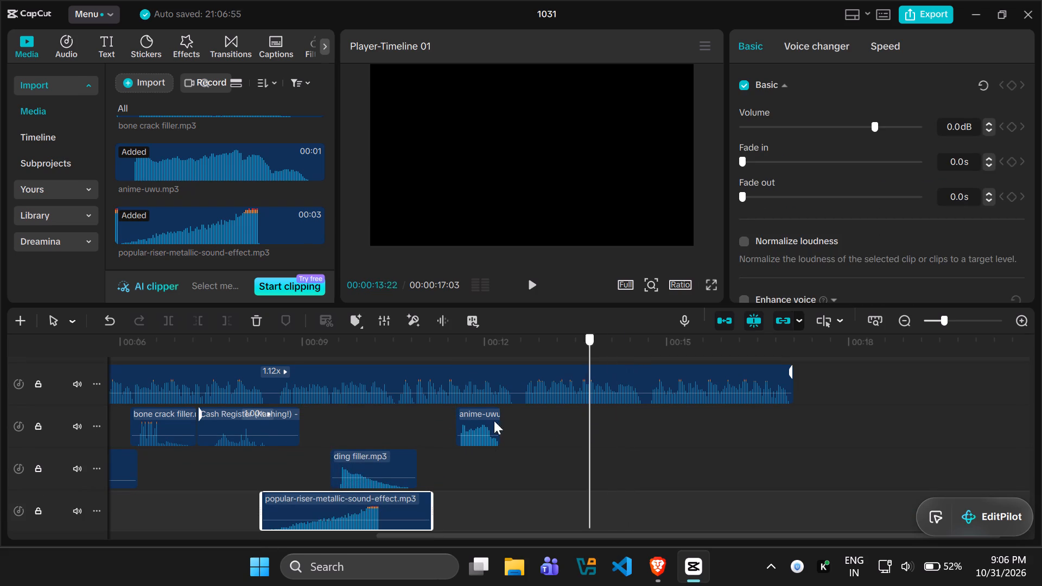
pyautogui.moveTo(494, 421); pyautogui.dragTo(179, 413)
# Place correct (MAIN INTRO SOUND) from the media library after anime-uwu on the same track, starting at about 13.8 s.
pyautogui.scroll(2, 175, 194)
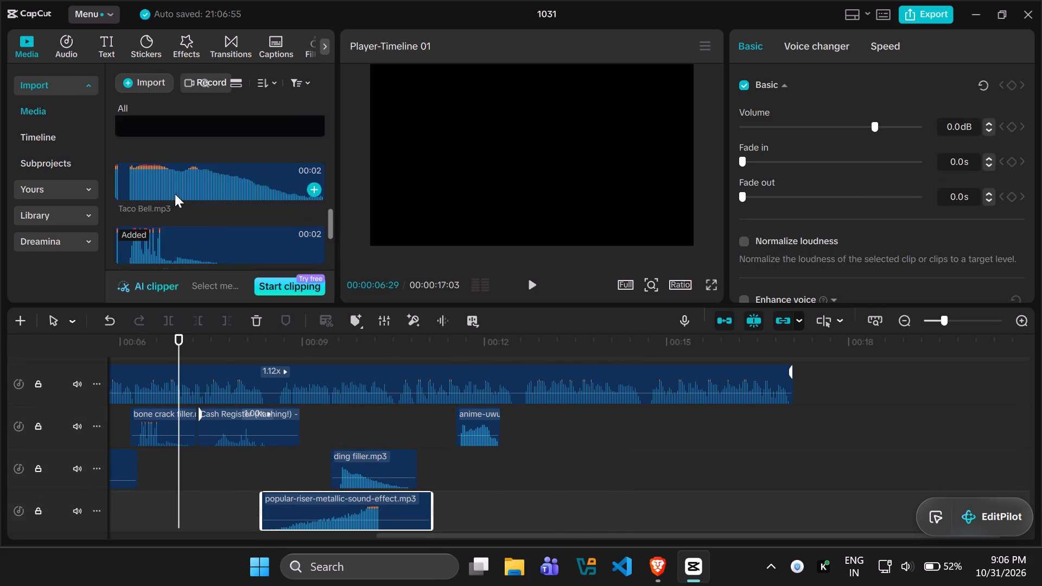
pyautogui.scroll(4, 175, 194)
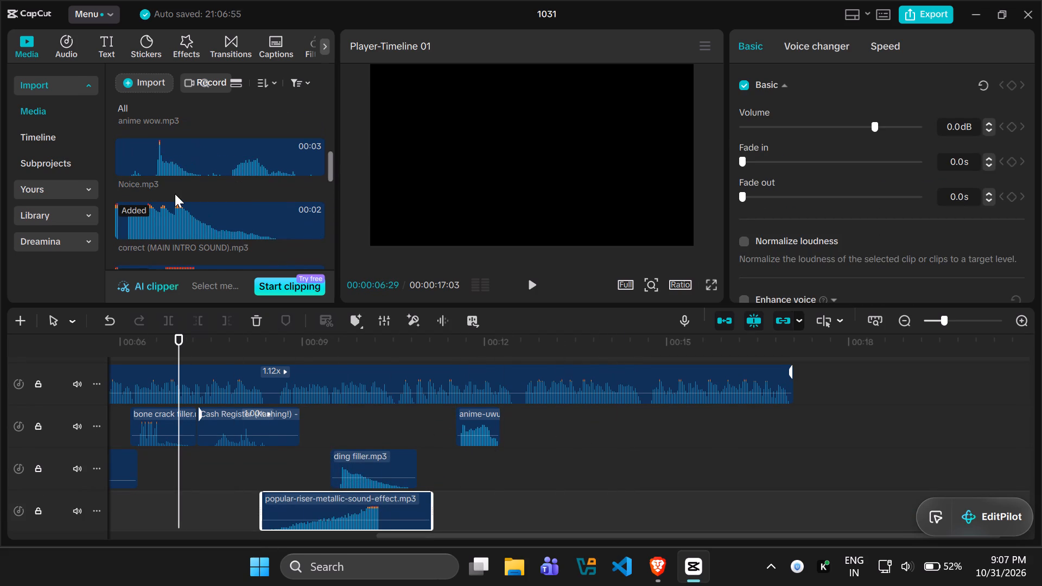
pyautogui.click(188, 213)
pyautogui.moveTo(174, 215); pyautogui.dragTo(555, 381)
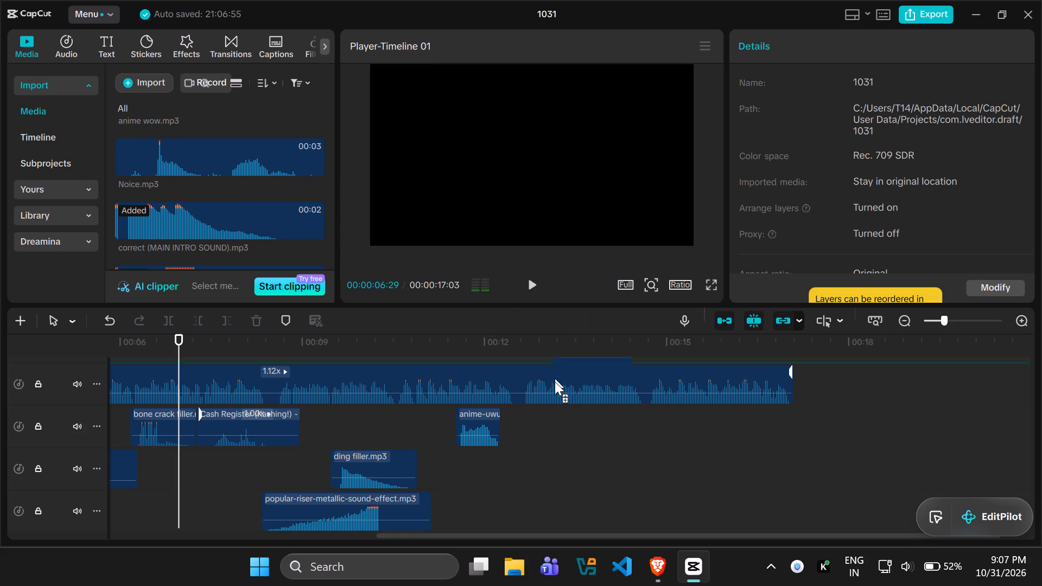
pyautogui.moveTo(555, 381); pyautogui.dragTo(592, 422)
# Play the mix from 00:00:06:29, shift the metallic riser earlier to start at about 7.4 s, and resume playback.
pyautogui.press('space')
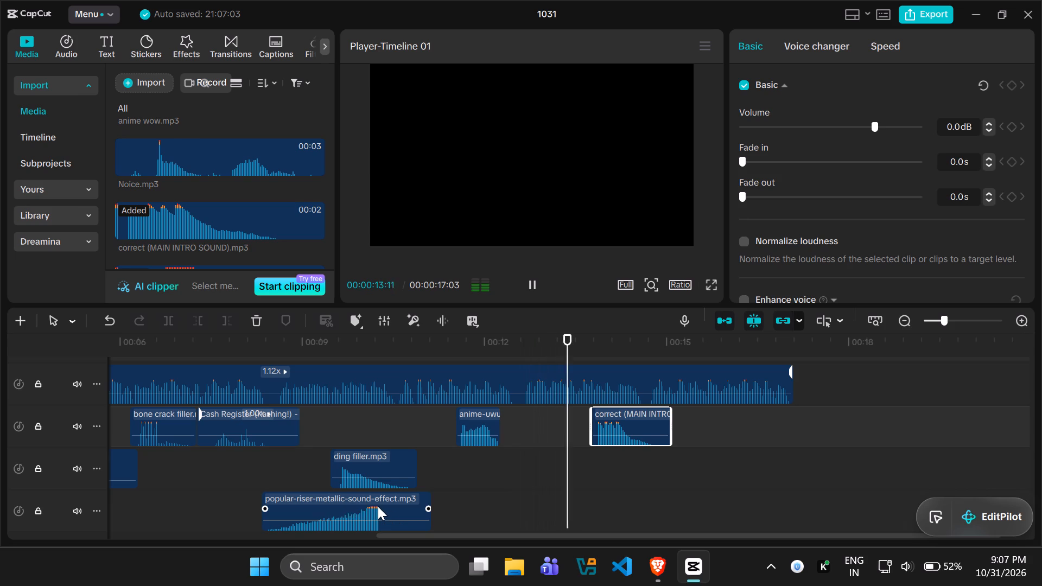
pyautogui.moveTo(386, 506); pyautogui.dragTo(332, 506)
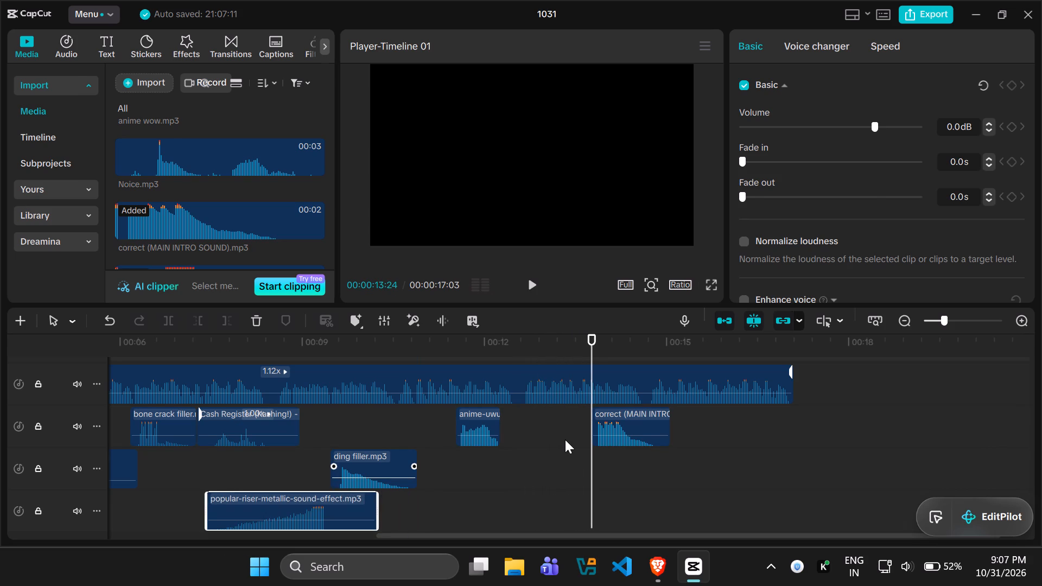
pyautogui.click(565, 439)
pyautogui.click(530, 279)
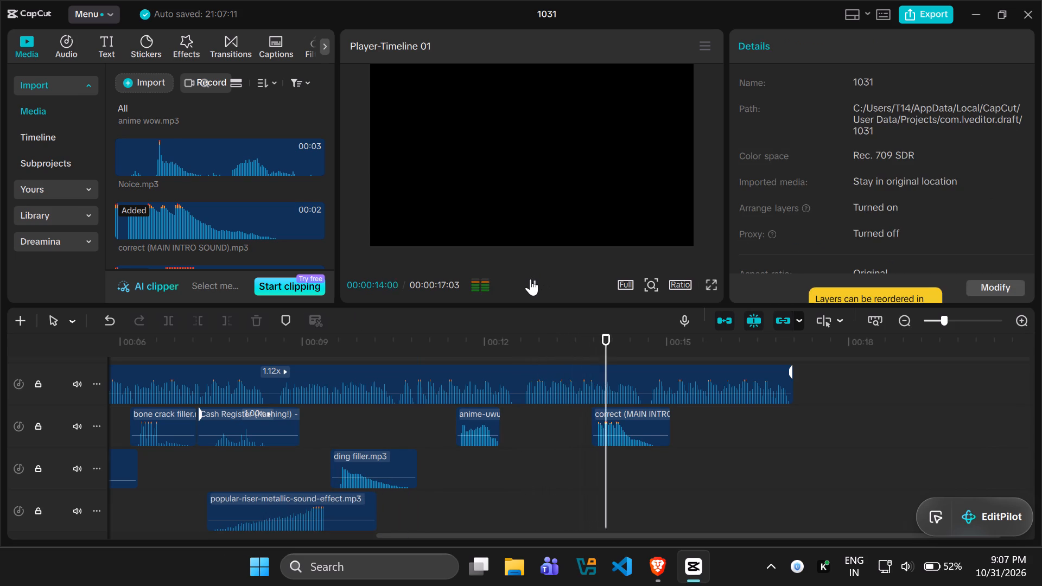
# Set the project's aspect ratio to 9:16 and return the playhead to the timeline start.
pyautogui.click(684, 278)
pyautogui.click(680, 282)
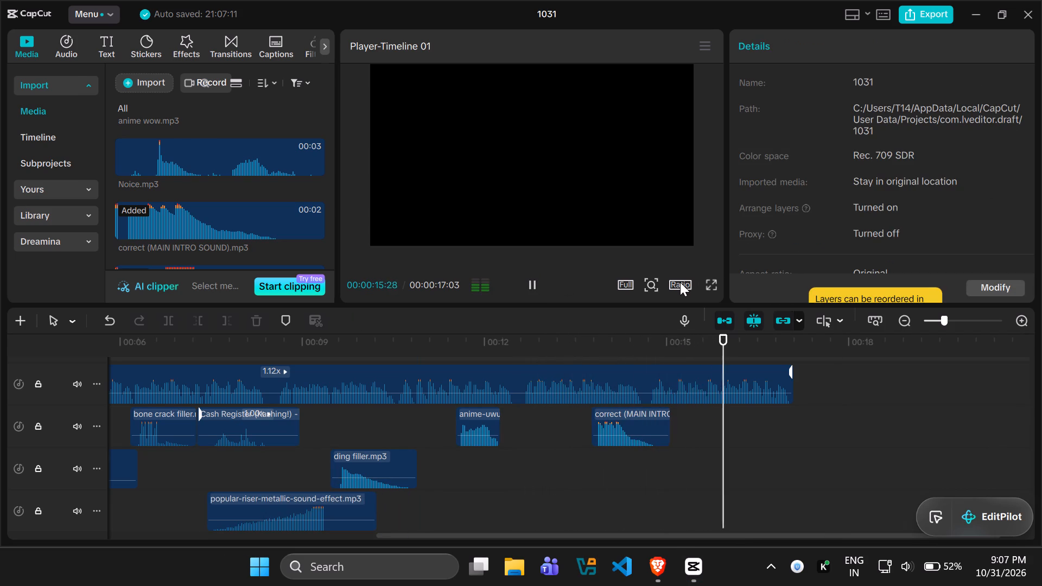
pyautogui.click(735, 462)
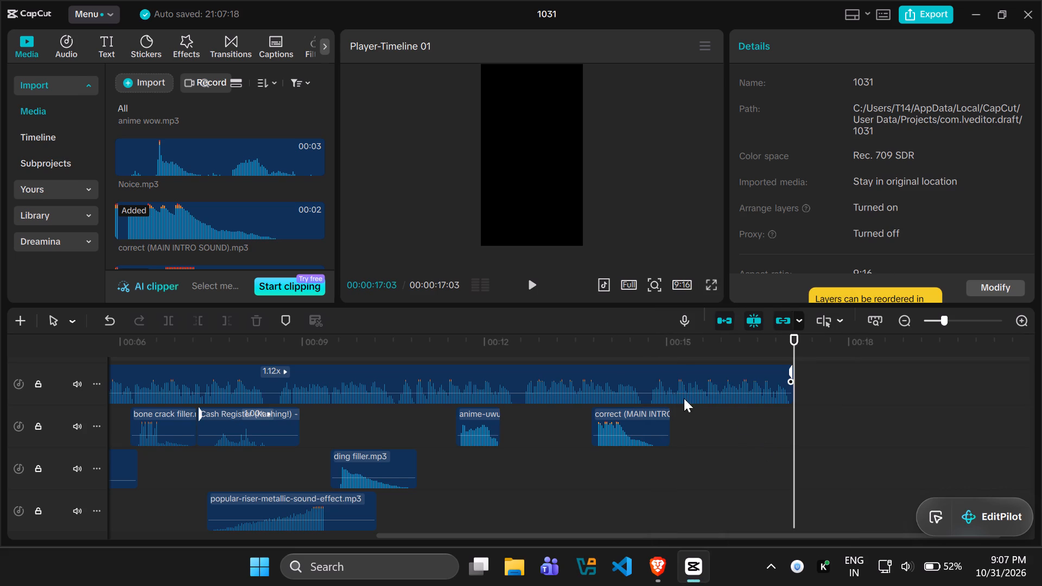
pyautogui.moveTo(796, 439); pyautogui.dragTo(0, 439)
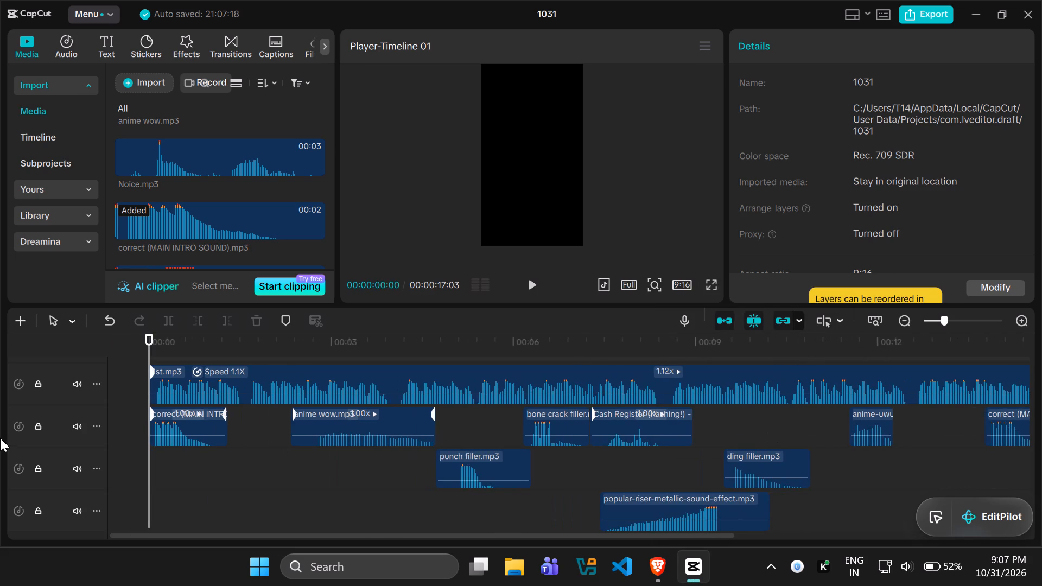
# Import New Donk City (MAIN SOUND) from the Bg Music folder inside the bloxclips audio folder.
pyautogui.click(140, 85)
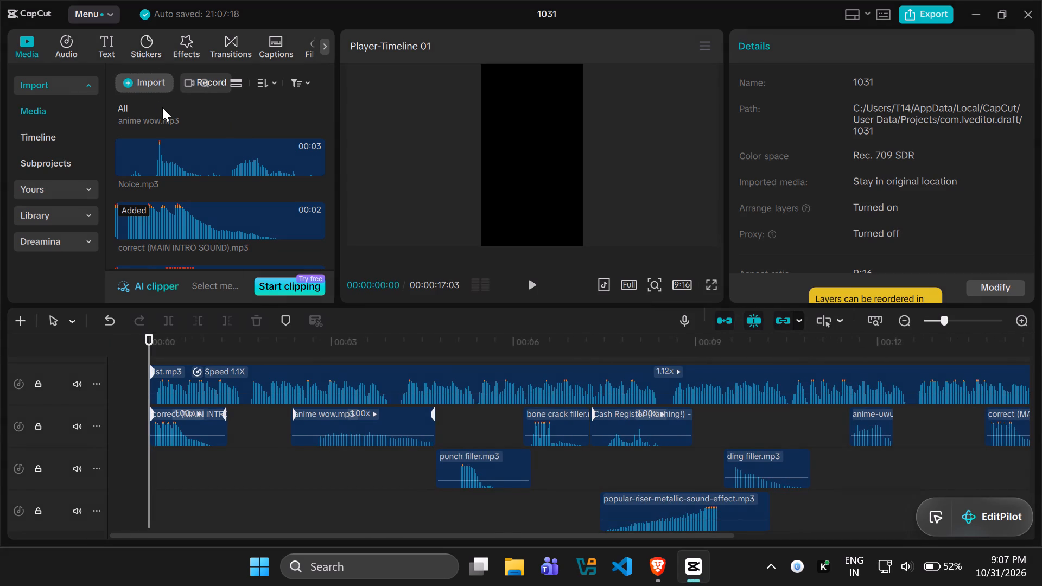
pyautogui.click(165, 111)
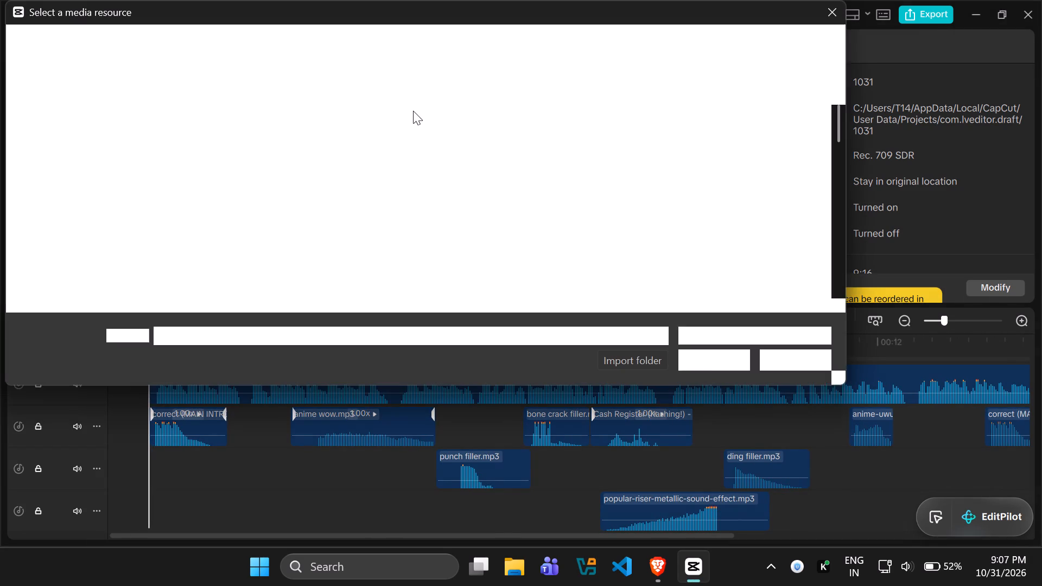
pyautogui.click(217, 49)
pyautogui.scroll(-3, 33, 253)
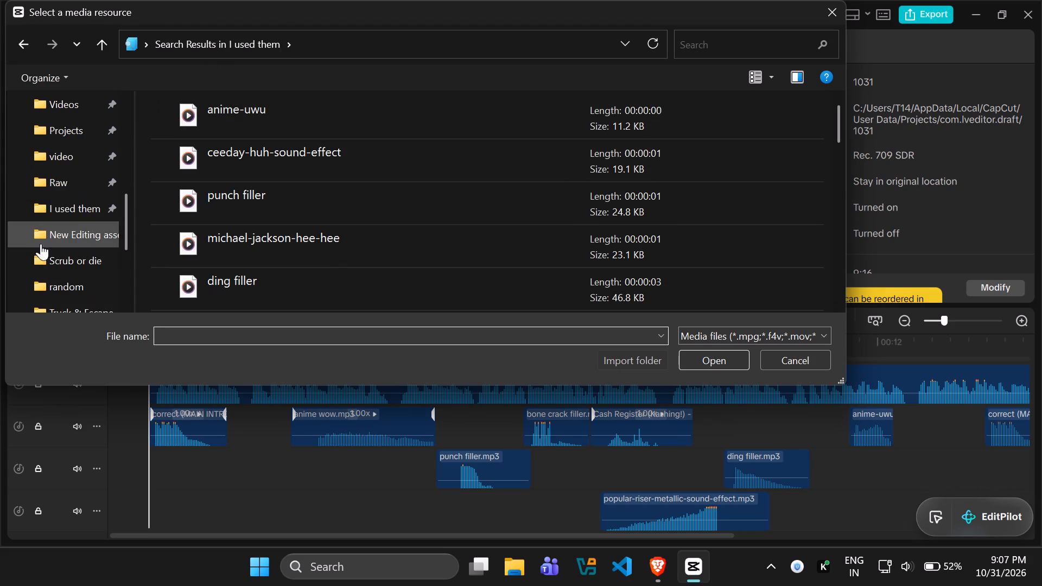
pyautogui.click(63, 213)
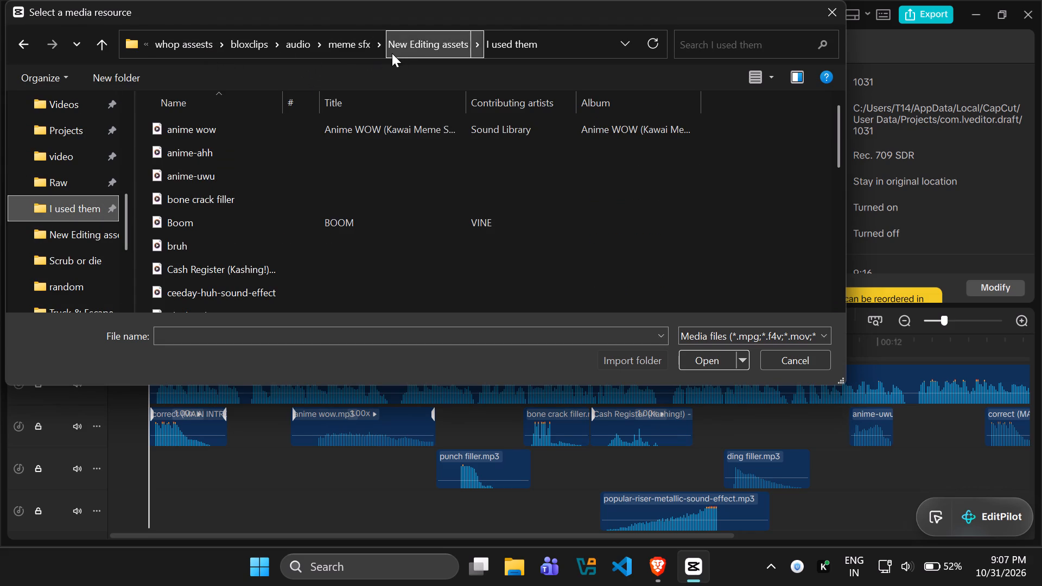
pyautogui.click(405, 51)
pyautogui.click(391, 49)
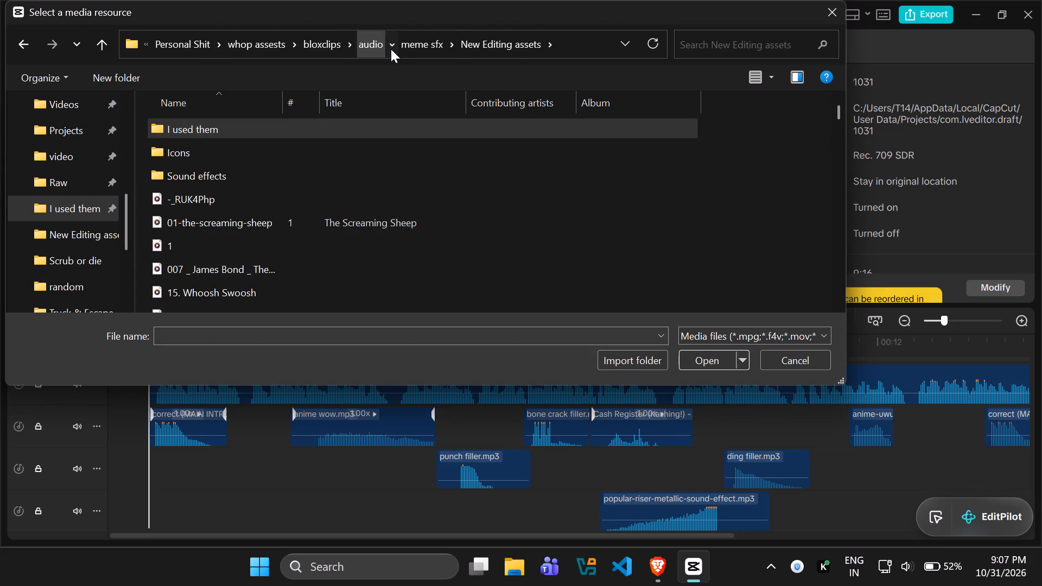
pyautogui.click(408, 109)
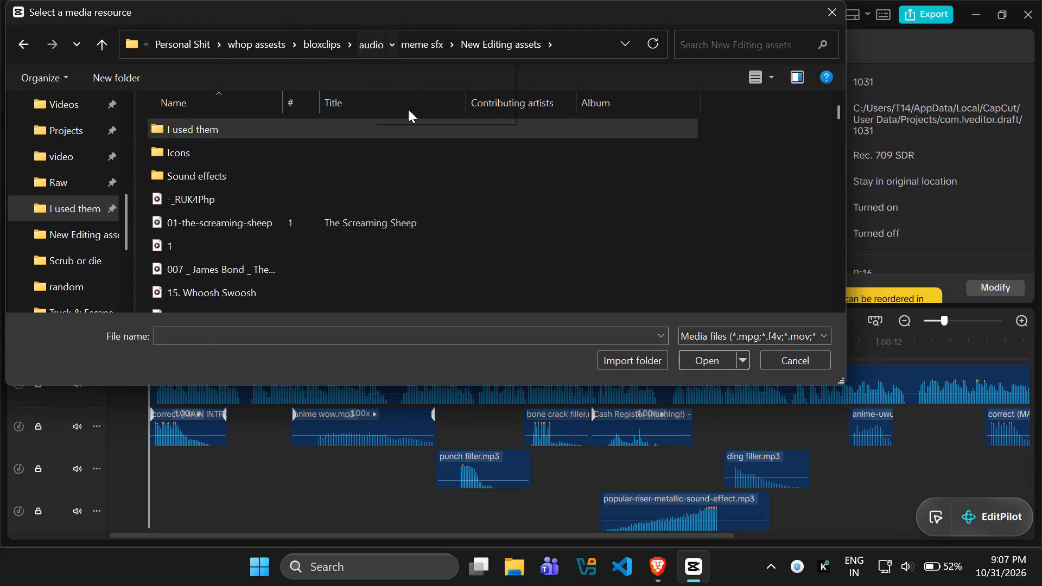
pyautogui.click(422, 47)
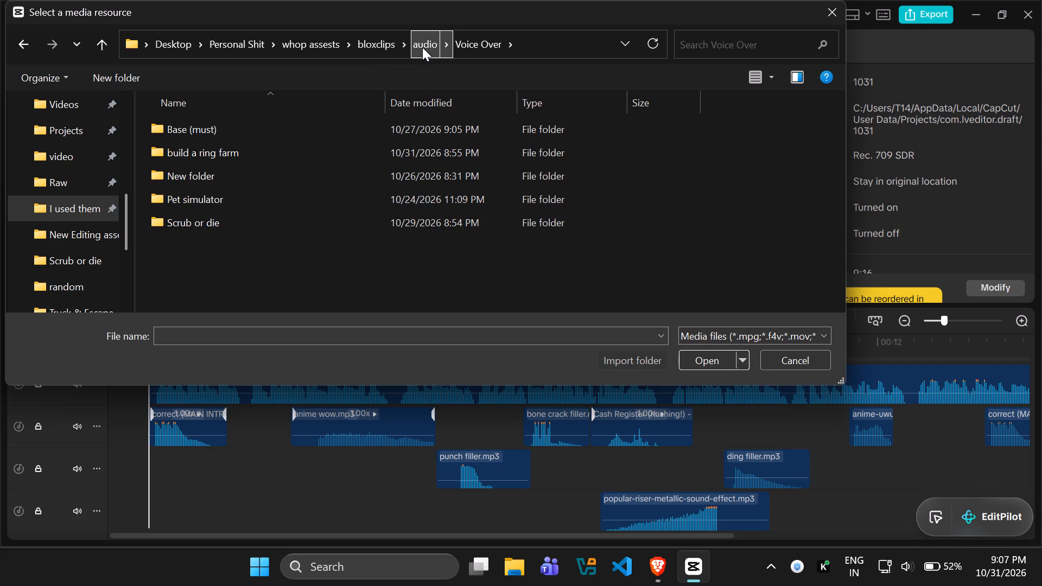
pyautogui.doubleClick(278, 130)
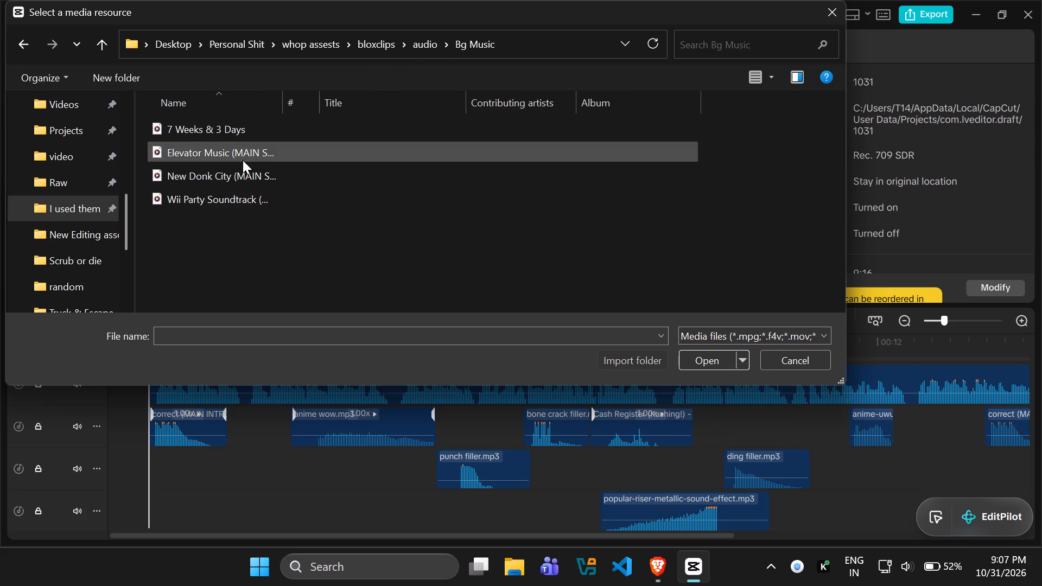
pyautogui.click(249, 174)
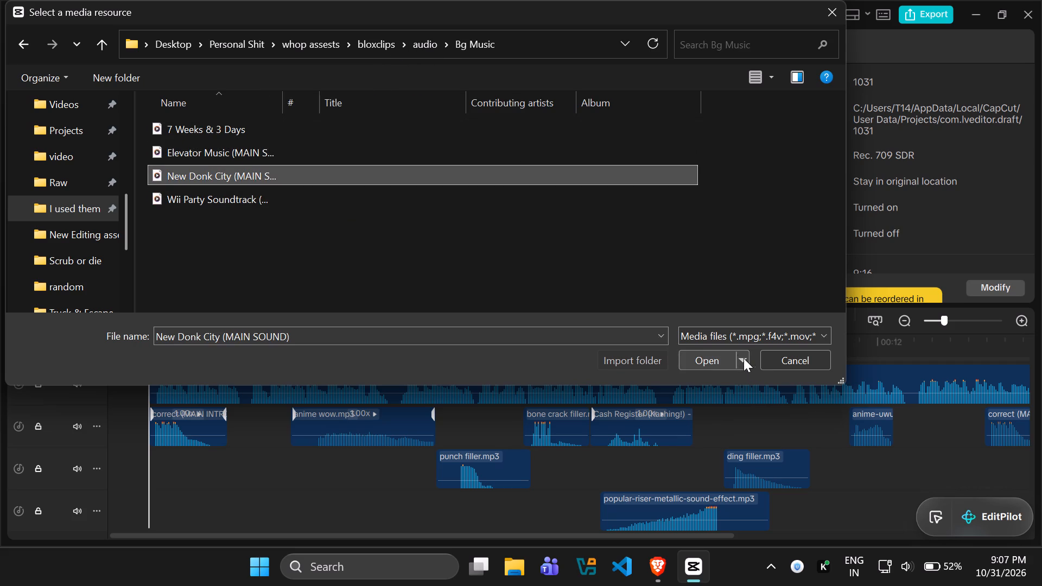
pyautogui.click(717, 362)
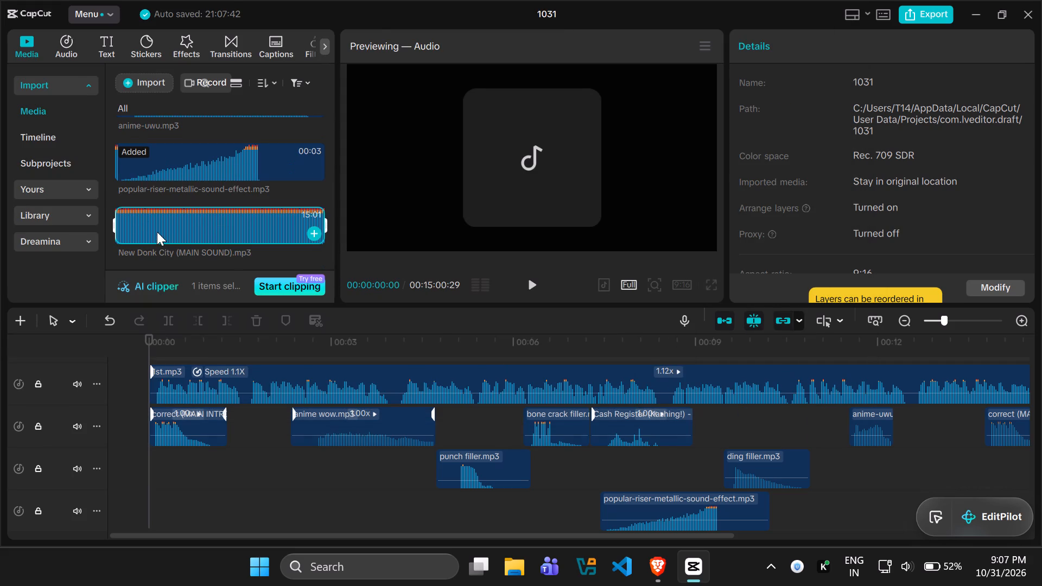
# Place New Donk City (MAIN SOUND) on a new track below the metallic riser, starting at 0 s.
pyautogui.press('space')
pyautogui.press('space')
pyautogui.moveTo(151, 218); pyautogui.dragTo(192, 487)
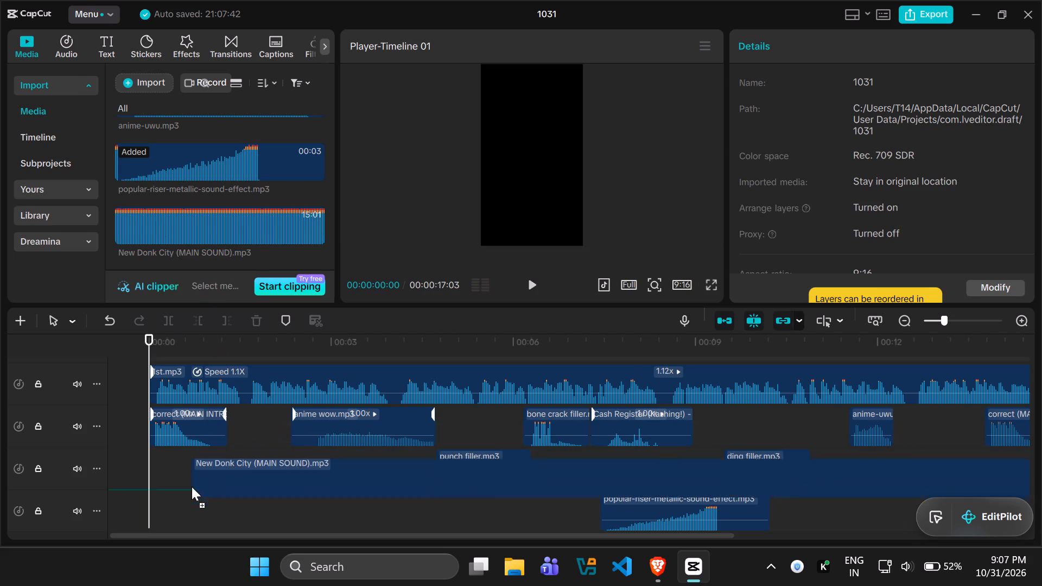
pyautogui.moveTo(192, 487); pyautogui.dragTo(110, 511)
# Trim about 6 frames off the start of New Donk City (MAIN SOUND) and move the clip back to 0 s.
pyautogui.scroll(-4, 109, 515)
pyautogui.press('space')
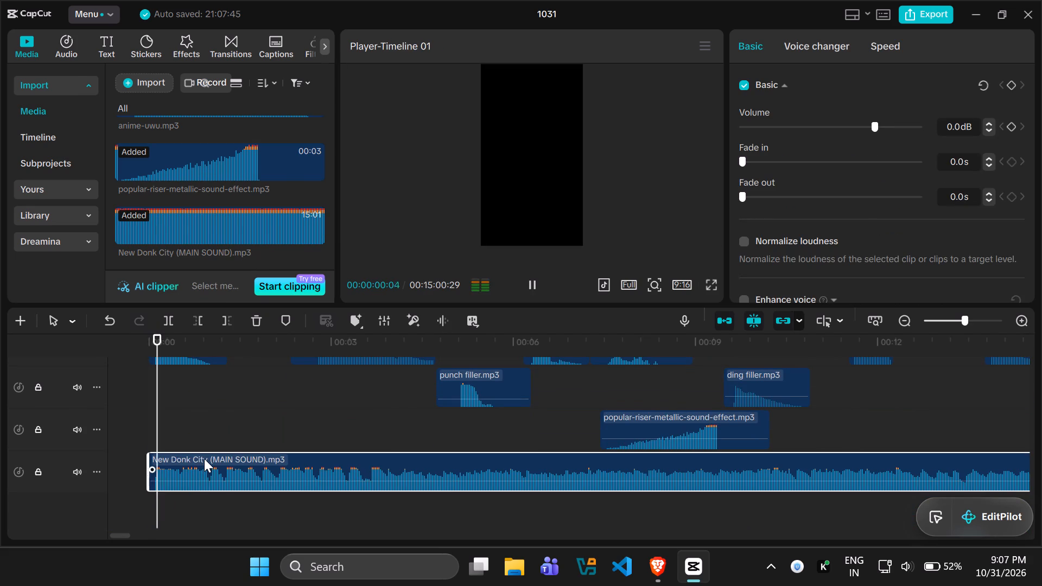
pyautogui.press('space')
pyautogui.moveTo(146, 463); pyautogui.dragTo(159, 463)
pyautogui.moveTo(150, 458); pyautogui.dragTo(160, 457)
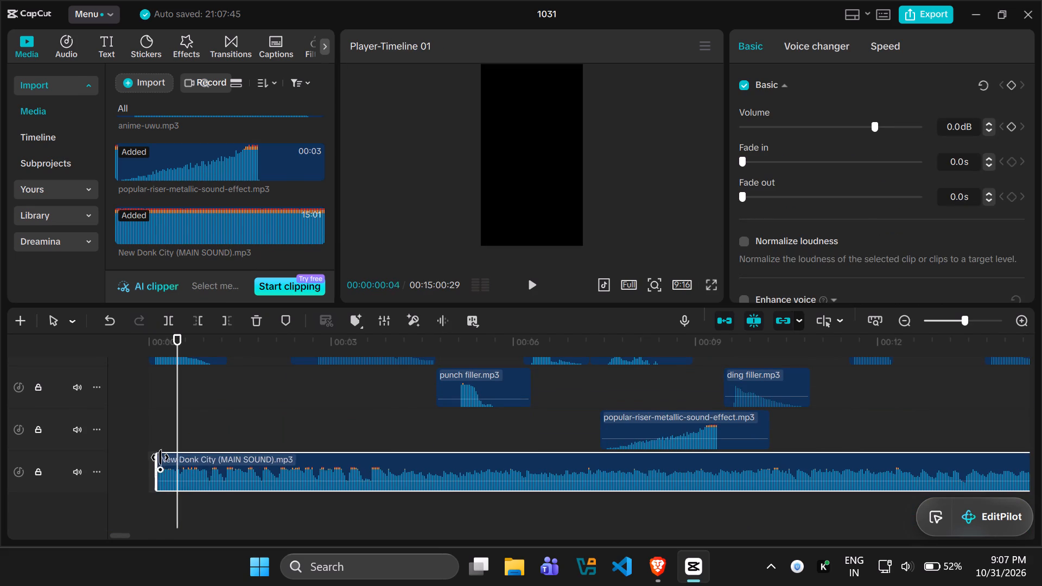
pyautogui.moveTo(160, 457); pyautogui.dragTo(162, 457)
pyautogui.moveTo(222, 463); pyautogui.dragTo(207, 463)
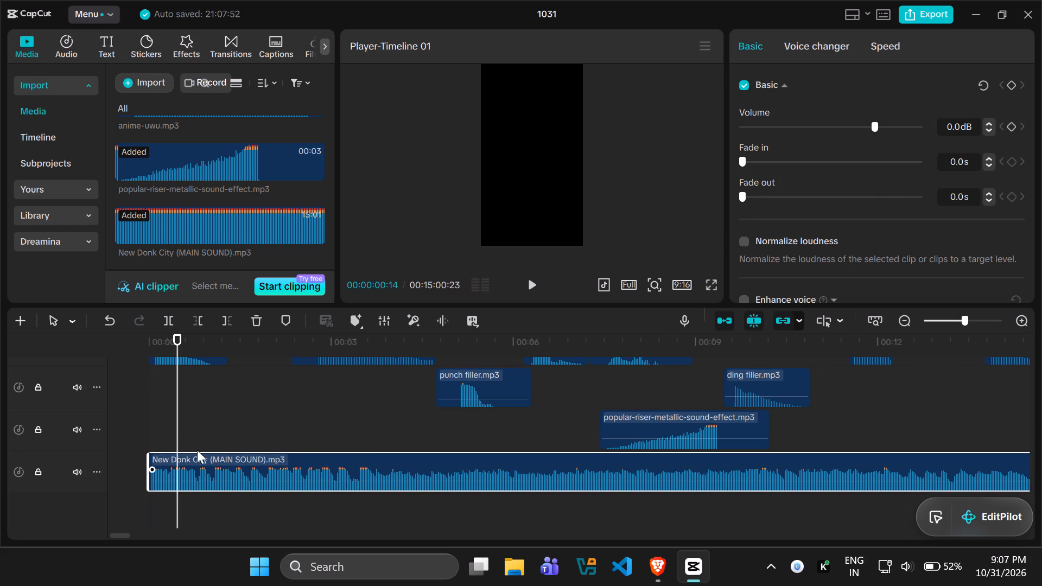
# Play the mix from the timeline start and lower the volume of New Donk City (MAIN SOUND) to -9.6 dB.
pyautogui.moveTo(164, 425); pyautogui.dragTo(105, 425)
pyautogui.press('space')
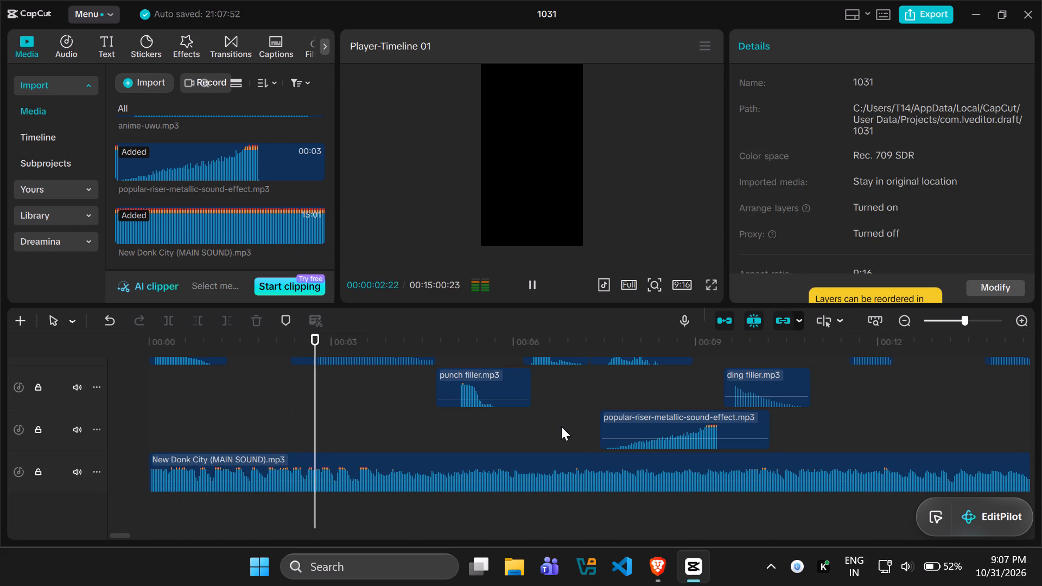
pyautogui.click(488, 466)
pyautogui.moveTo(844, 126); pyautogui.dragTo(837, 126)
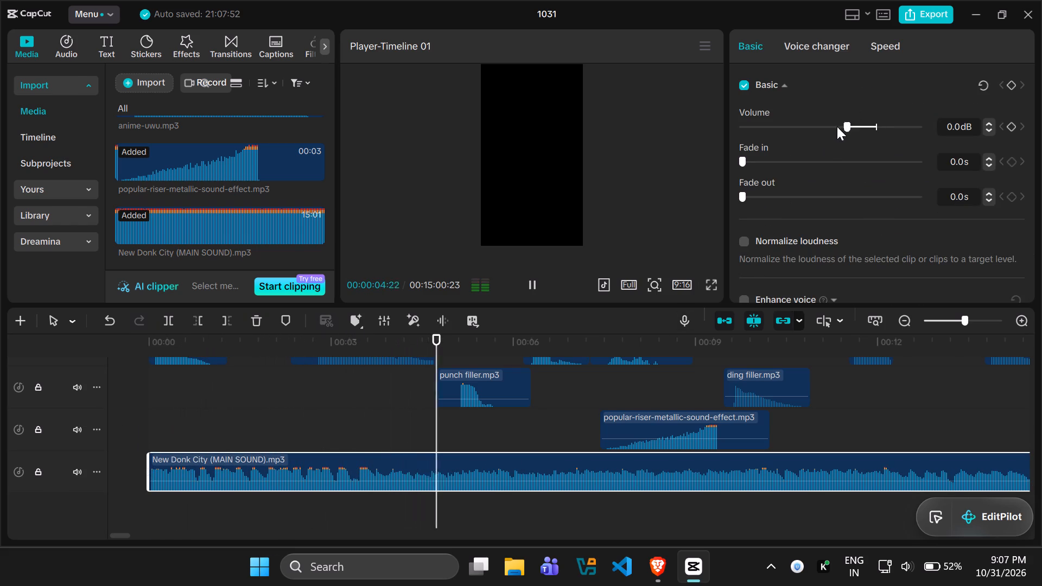
pyautogui.moveTo(837, 126); pyautogui.dragTo(847, 130)
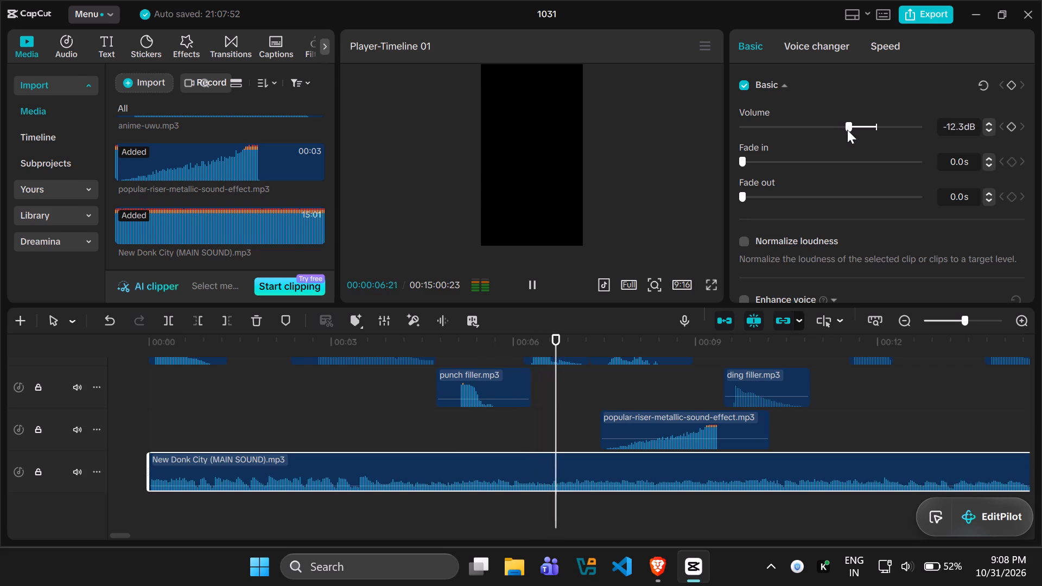
pyautogui.moveTo(847, 130); pyautogui.dragTo(850, 130)
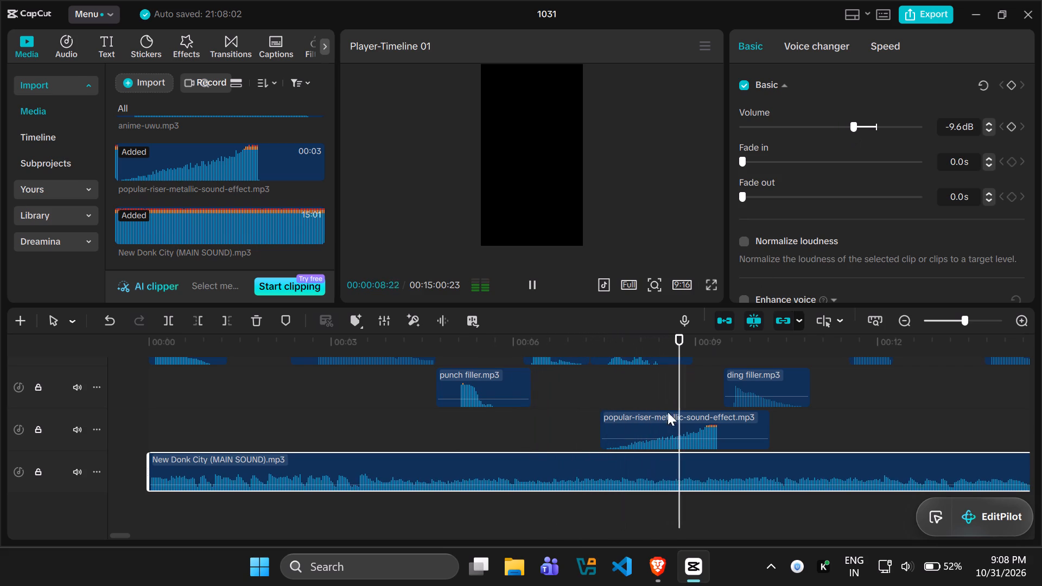
# Cut New Donk City (MAIN SOUND) at 00:00:17:03, where the voiceover ends, and remove everything after that point.
pyautogui.keyDown('ctrl'); pyautogui.scroll(-4, 822, 427); pyautogui.keyUp('ctrl')
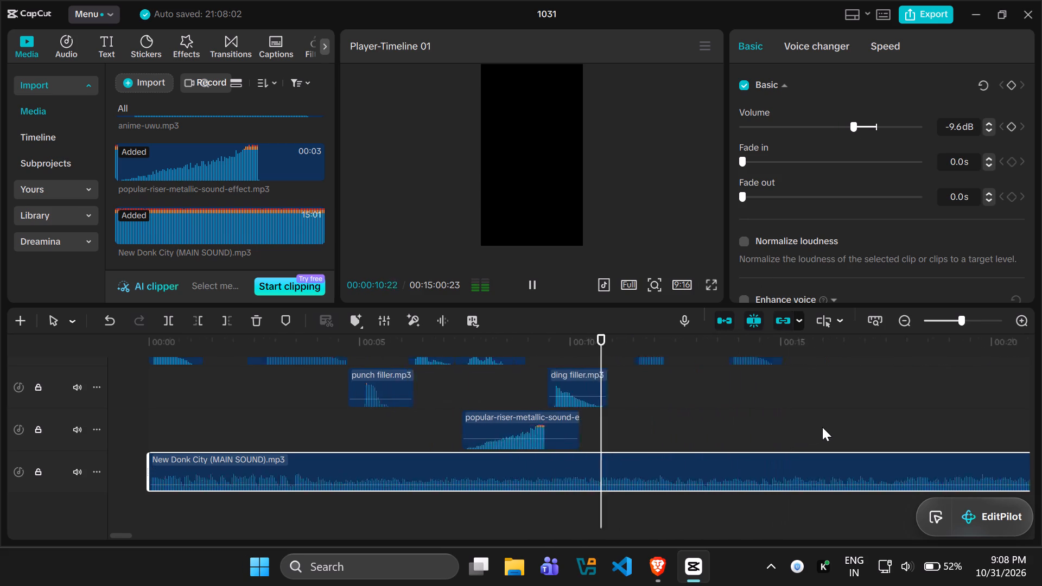
pyautogui.keyDown('ctrl'); pyautogui.scroll(-3, 822, 427); pyautogui.keyUp('ctrl')
pyautogui.scroll(4, 603, 425)
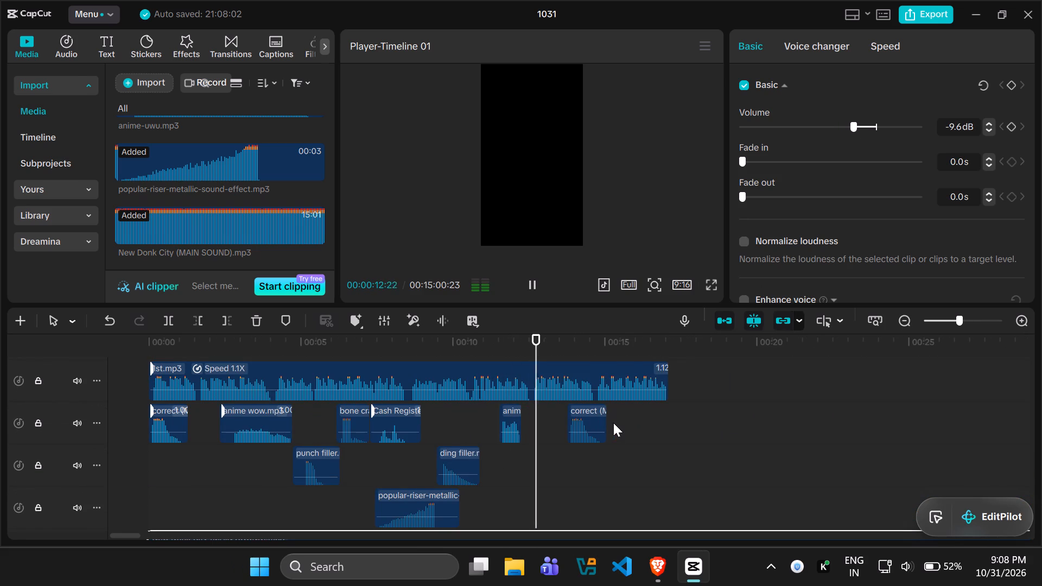
pyautogui.click(671, 413)
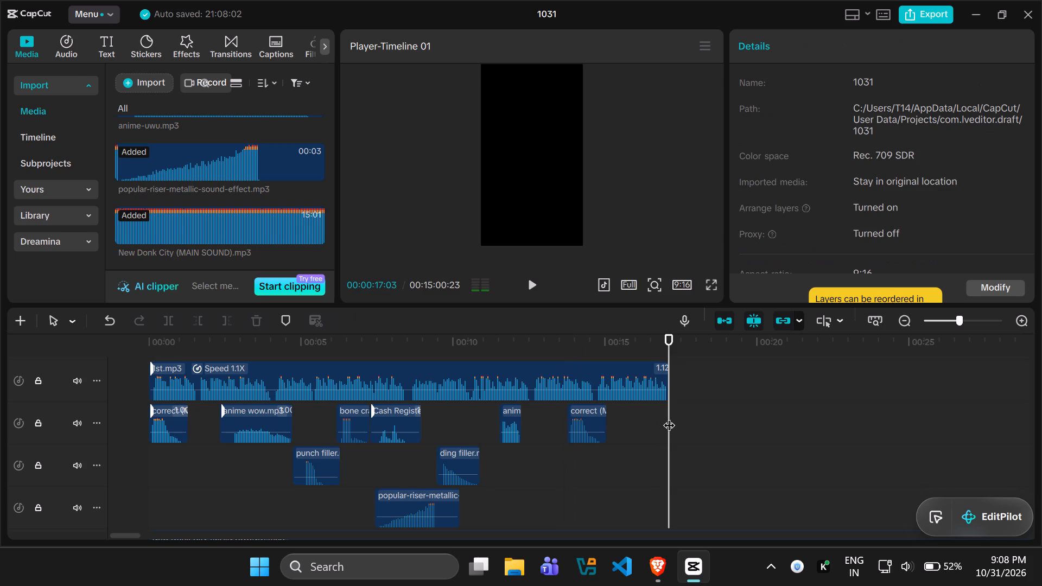
pyautogui.click(669, 417)
pyautogui.scroll(-4, 614, 477)
pyautogui.click(614, 478)
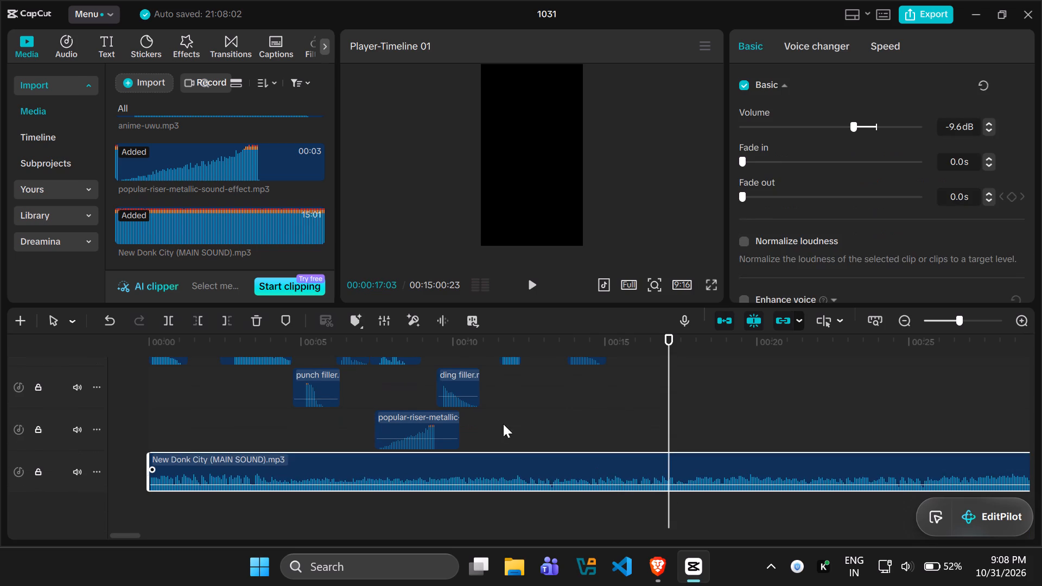
pyautogui.click(225, 316)
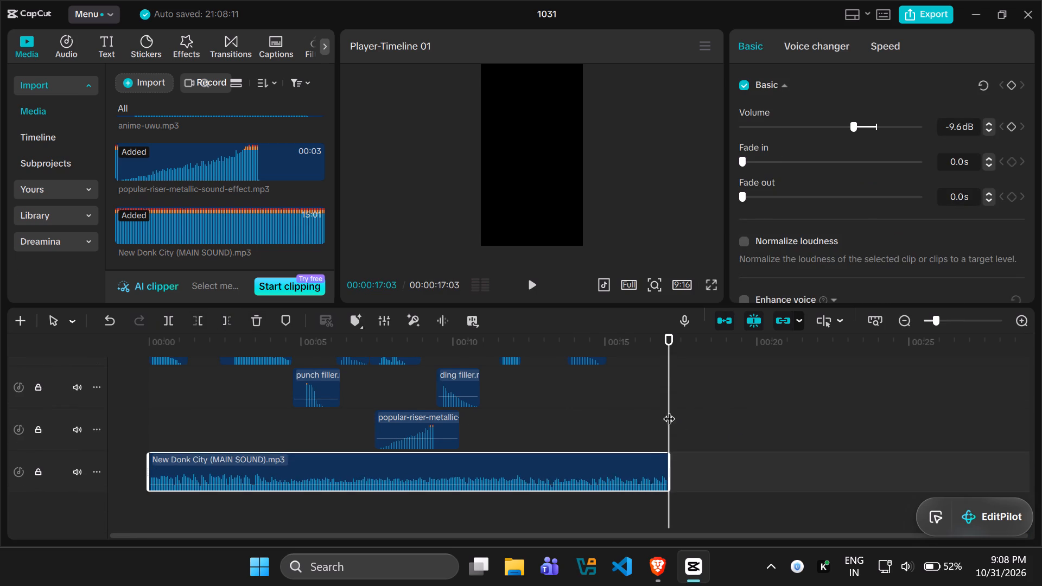
# Play the opening second of the mix and return the playhead to the timeline start.
pyautogui.moveTo(667, 410); pyautogui.dragTo(0, 423)
pyautogui.scroll(5, 283, 456)
pyautogui.press('space')
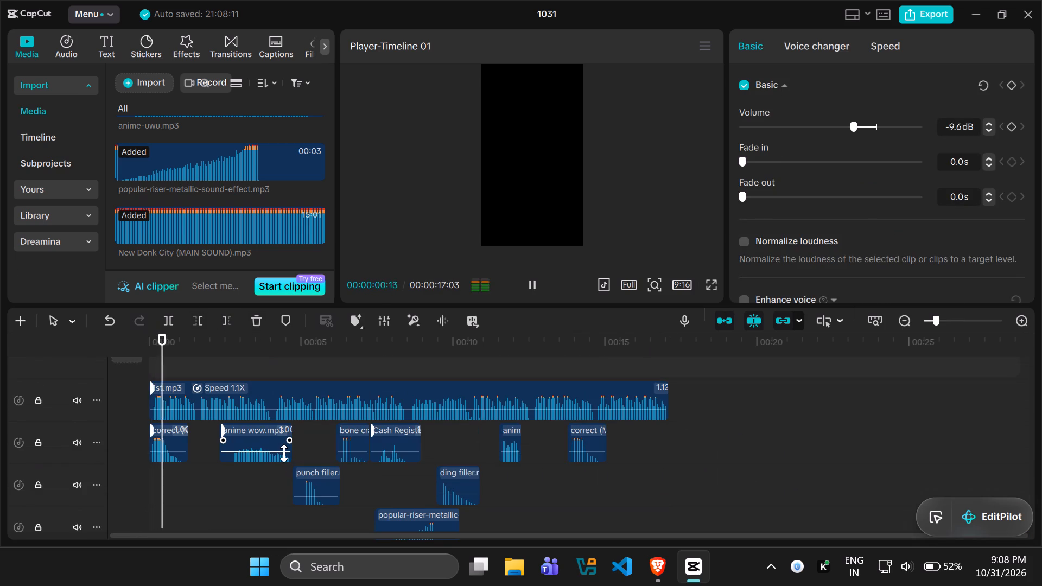
pyautogui.press('space')
pyautogui.scroll(9, 284, 453)
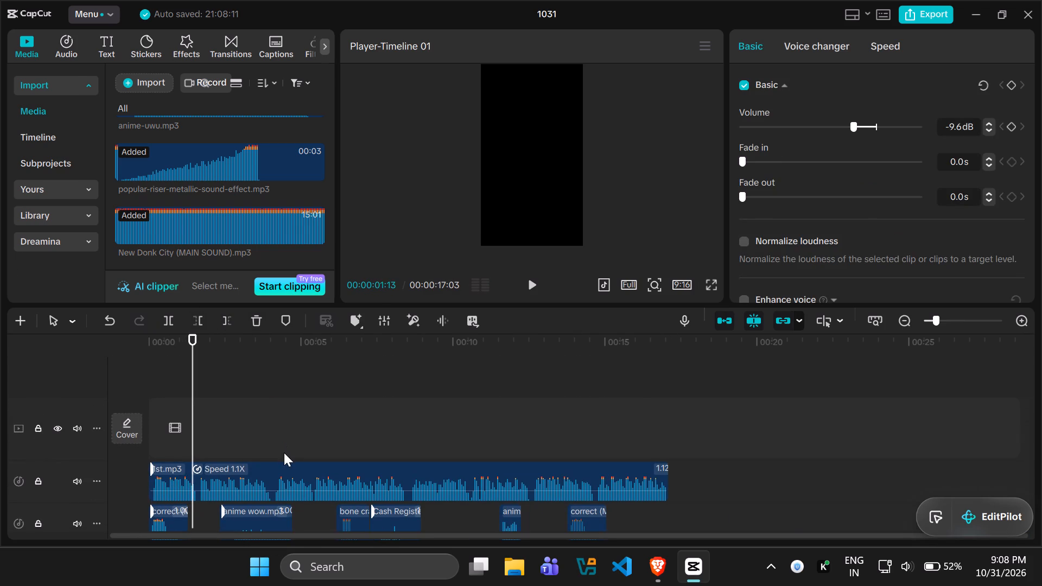
pyautogui.moveTo(197, 352); pyautogui.dragTo(165, 353)
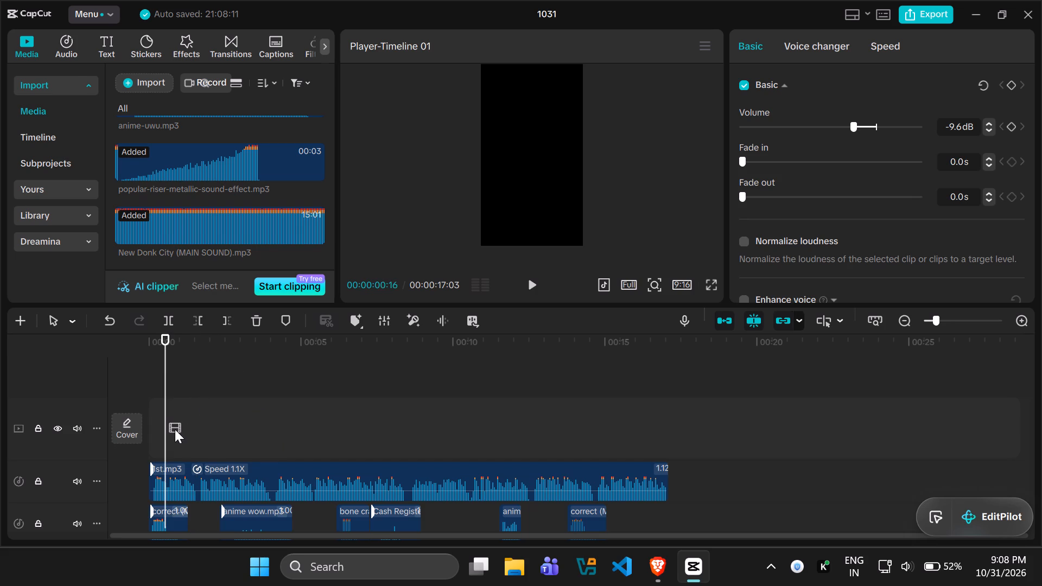
pyautogui.click(174, 423)
pyautogui.click(174, 429)
pyautogui.moveTo(174, 429); pyautogui.dragTo(139, 429)
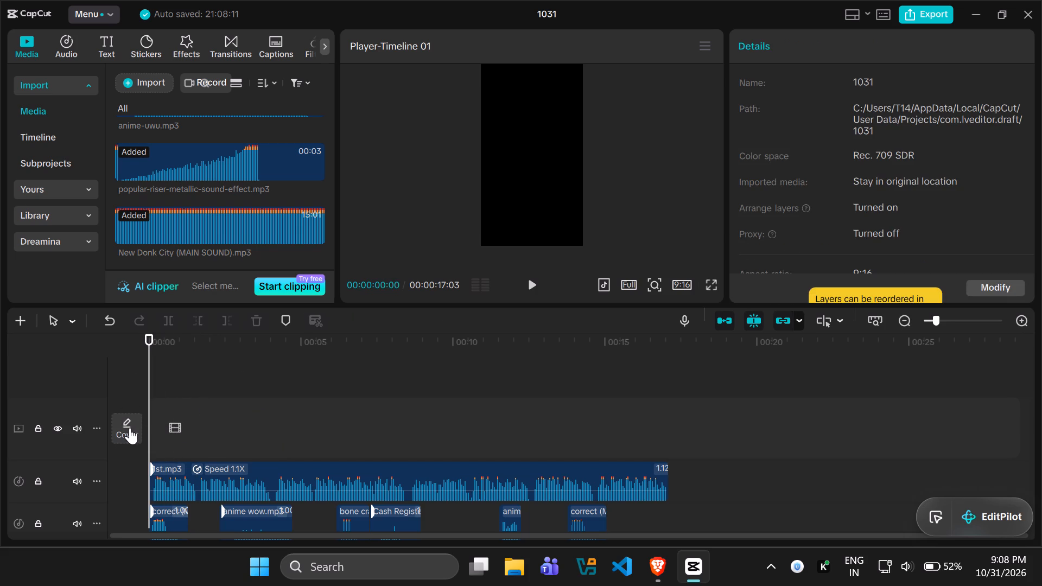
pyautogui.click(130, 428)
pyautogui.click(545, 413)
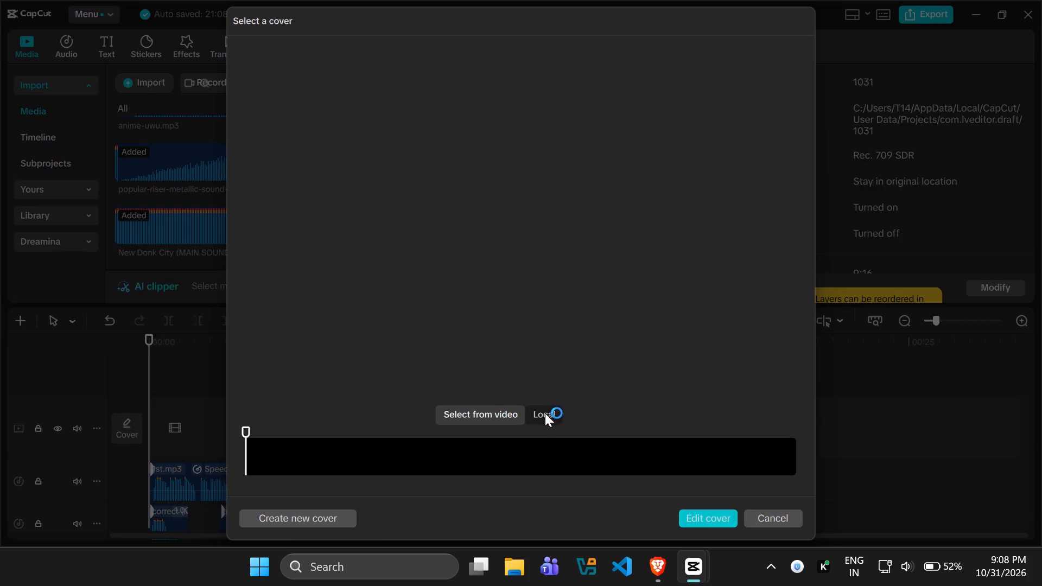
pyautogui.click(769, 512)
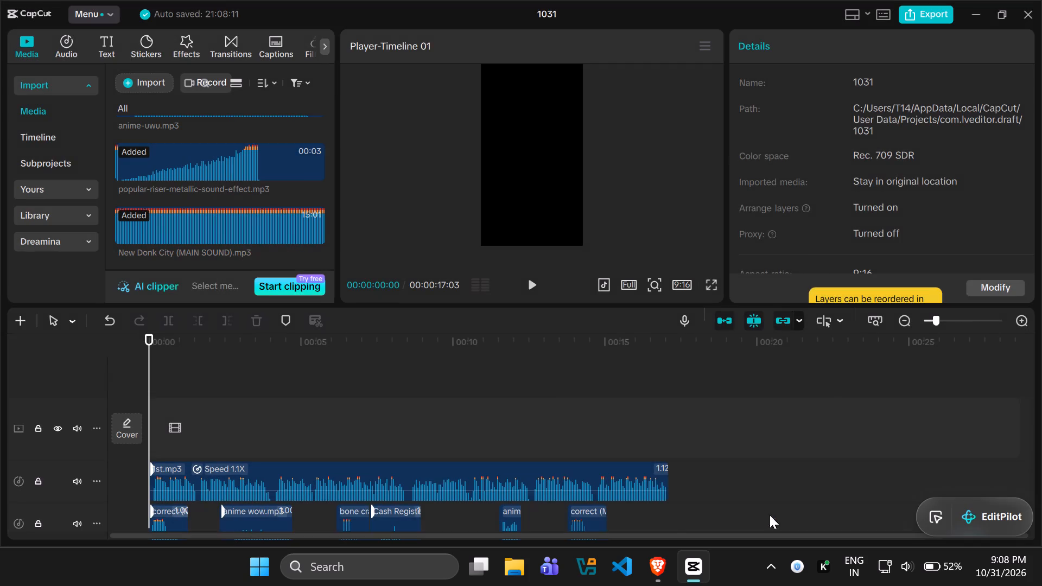
# Start a media import and browse to the farm2 shit folder under bloxclips, video, Clips, Raw.
pyautogui.click(111, 72)
pyautogui.click(130, 81)
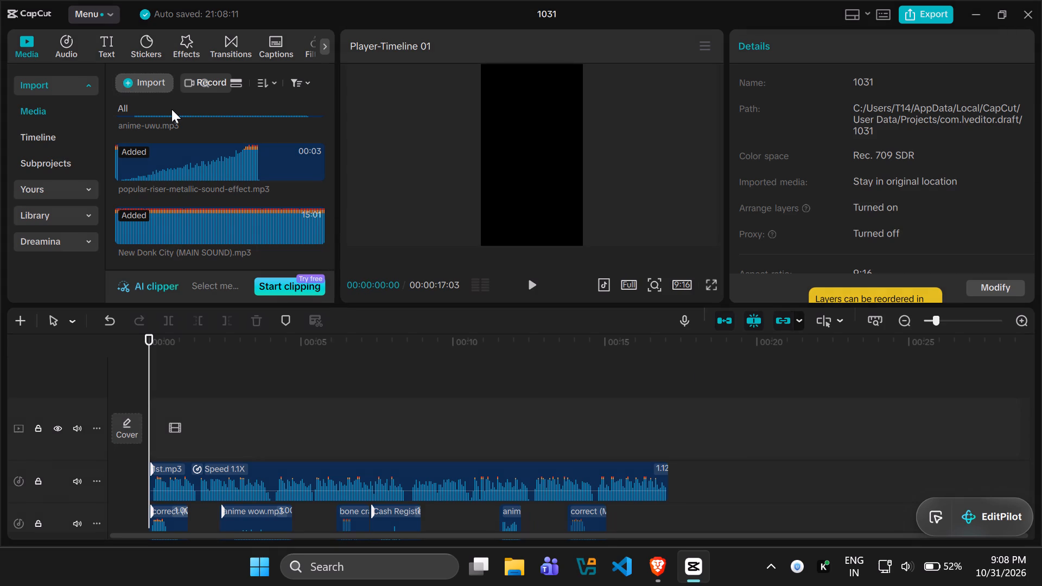
pyautogui.click(172, 111)
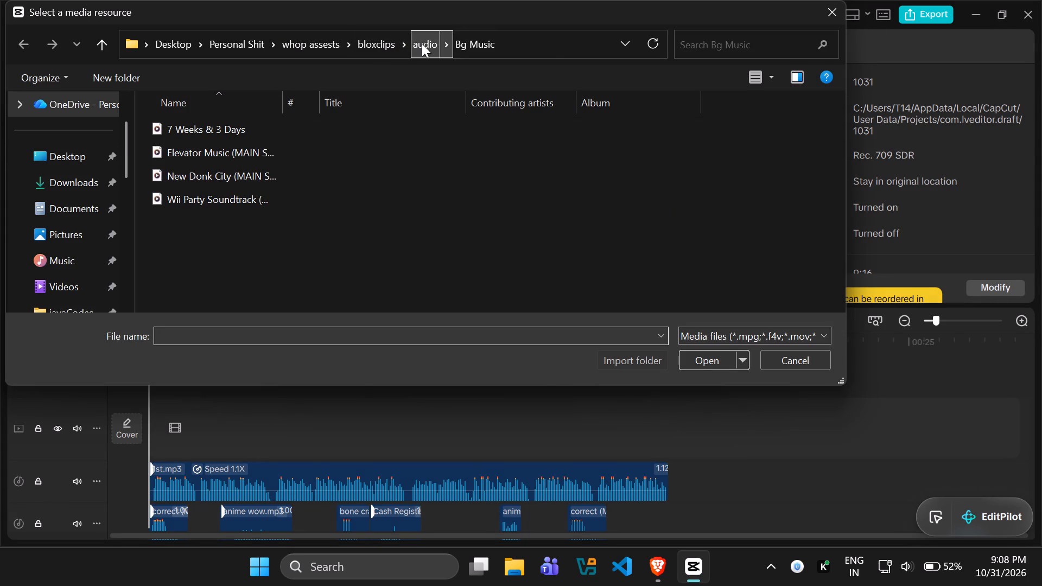
pyautogui.click(404, 43)
pyautogui.click(425, 104)
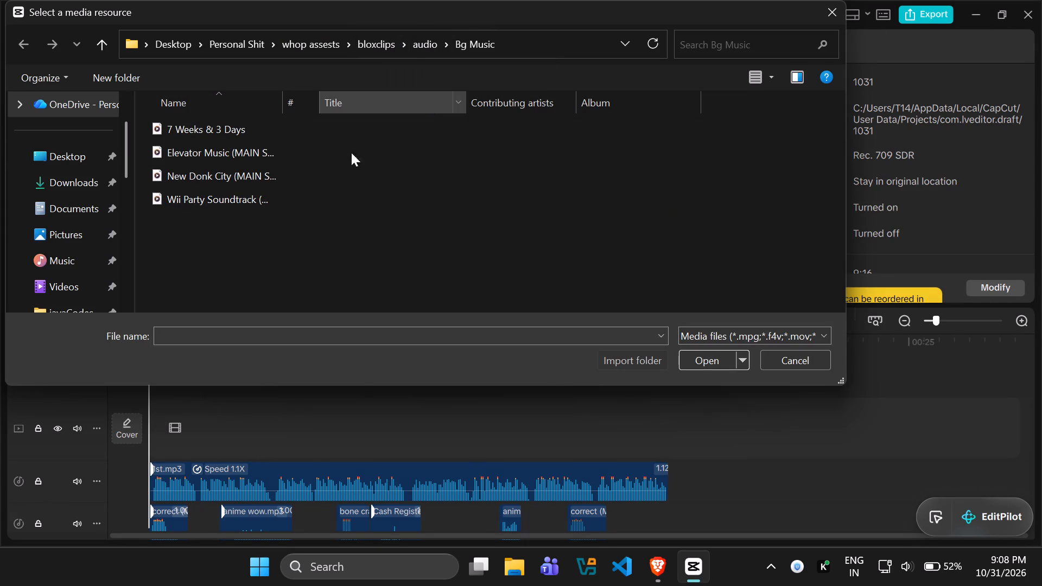
pyautogui.doubleClick(251, 131)
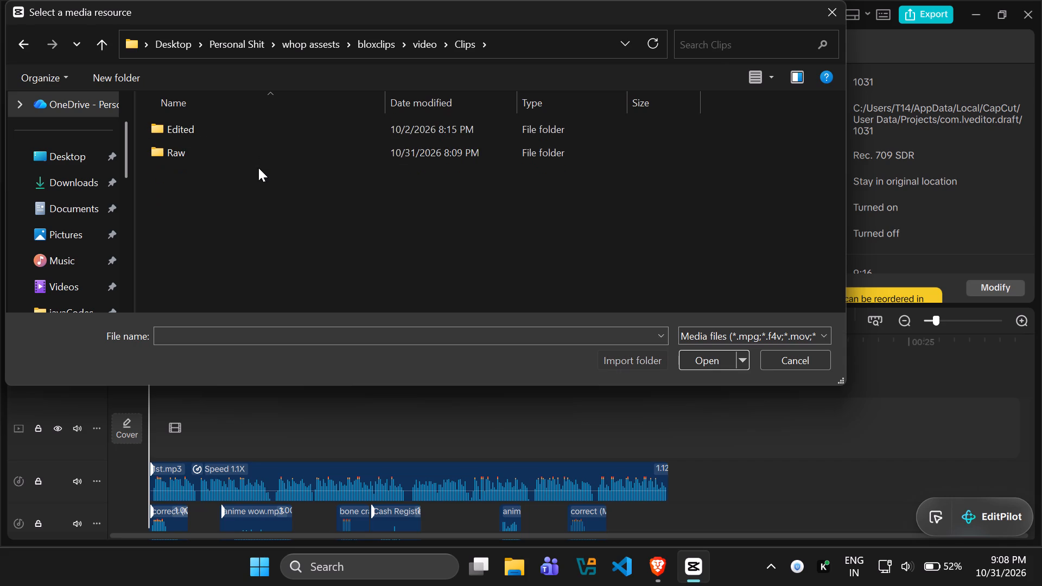
pyautogui.doubleClick(256, 157)
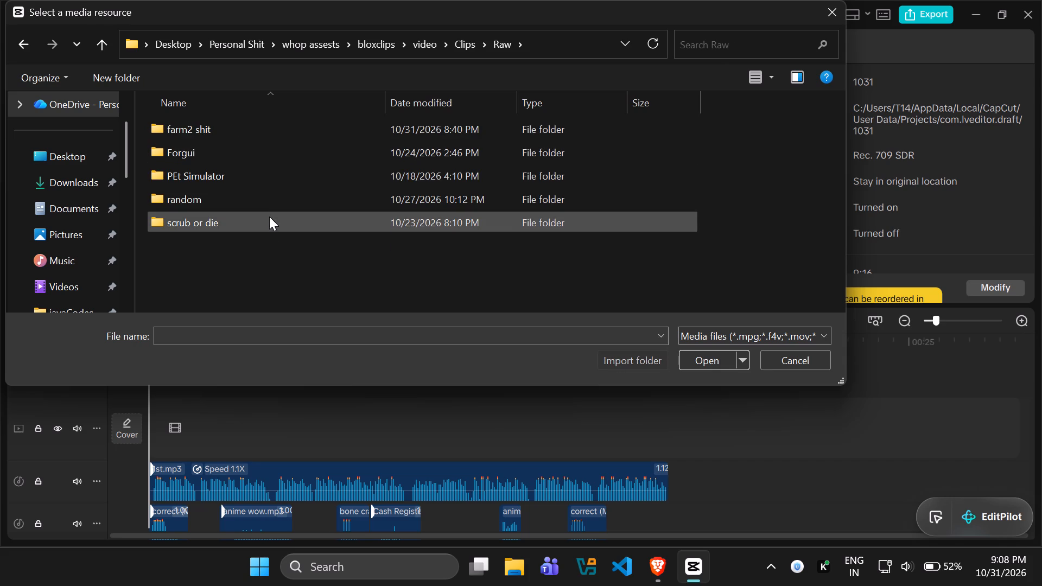
pyautogui.click(255, 139)
pyautogui.doubleClick(253, 135)
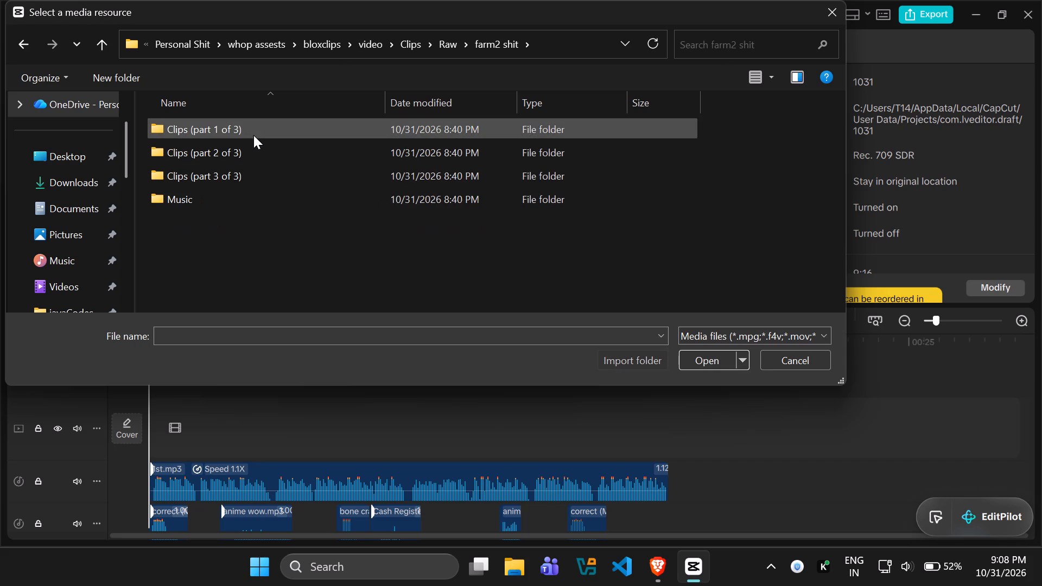
# Check the contents of the Clips (part 1 of 3) and Music folders, returning to the farm2 shit folder.
pyautogui.click(253, 135)
pyautogui.click(253, 135)
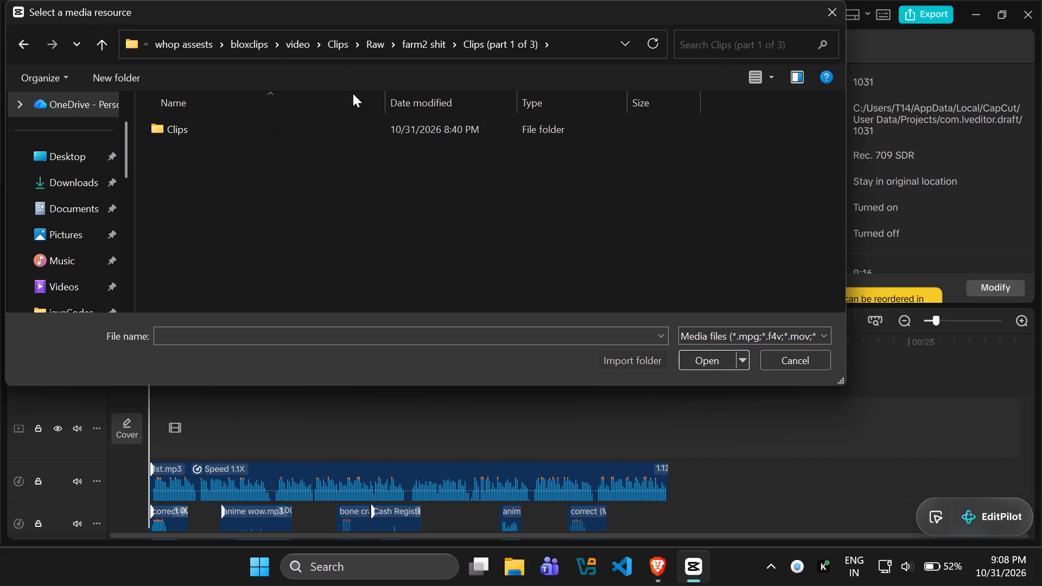
pyautogui.click(427, 51)
pyautogui.doubleClick(252, 194)
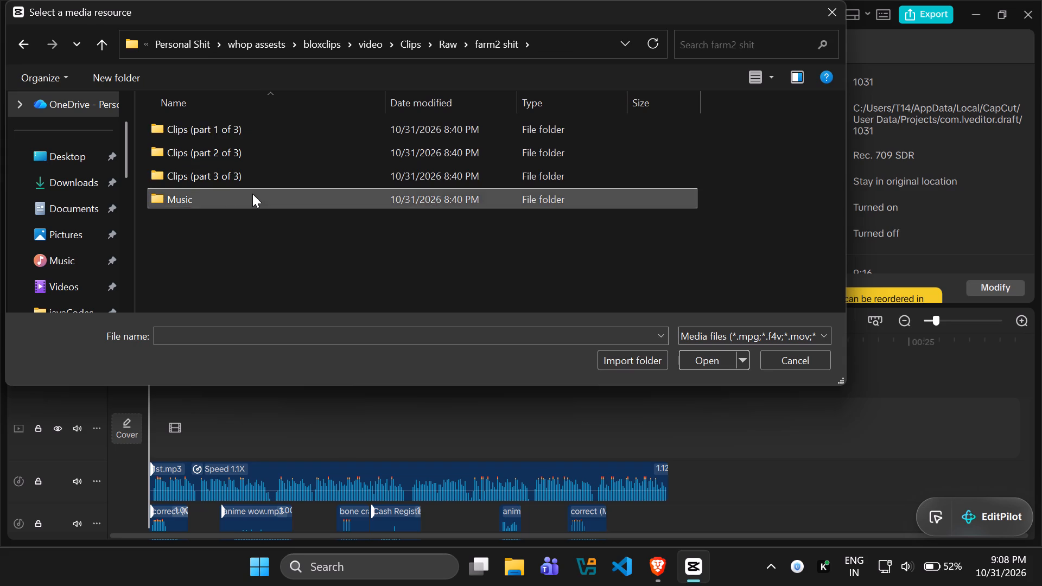
pyautogui.click(251, 142)
pyautogui.doubleClick(249, 136)
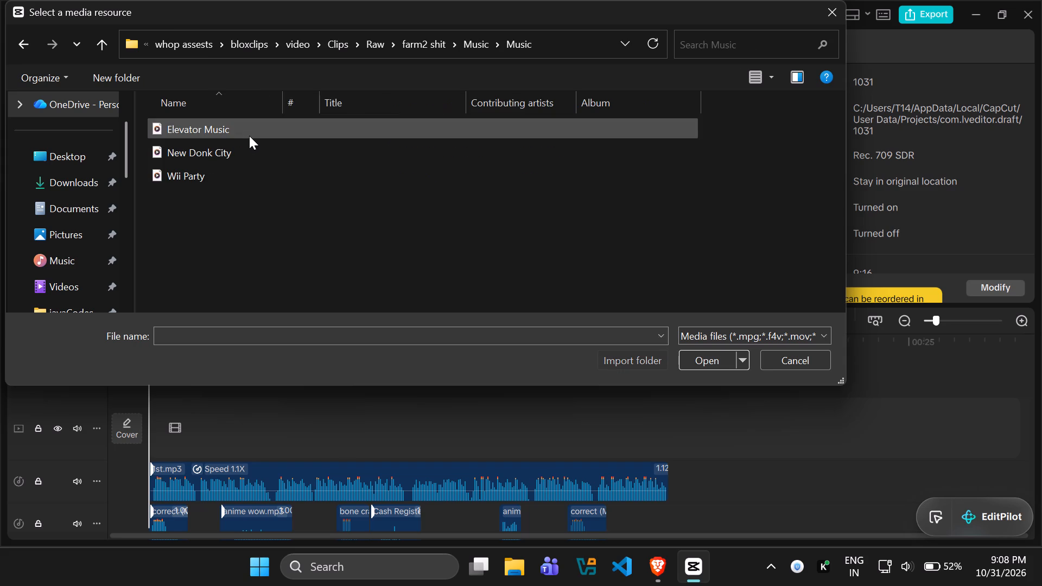
pyautogui.click(410, 43)
# Import the $43k crate payout video from the Money & Sales folder inside Clips (part 1 of 3).
pyautogui.doubleClick(278, 136)
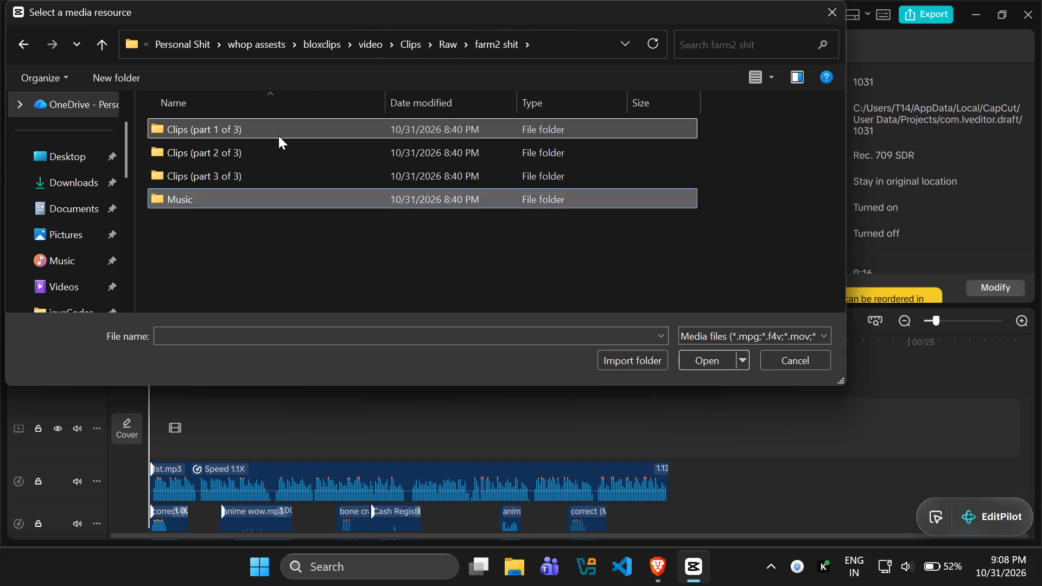
pyautogui.doubleClick(278, 136)
pyautogui.doubleClick(278, 136)
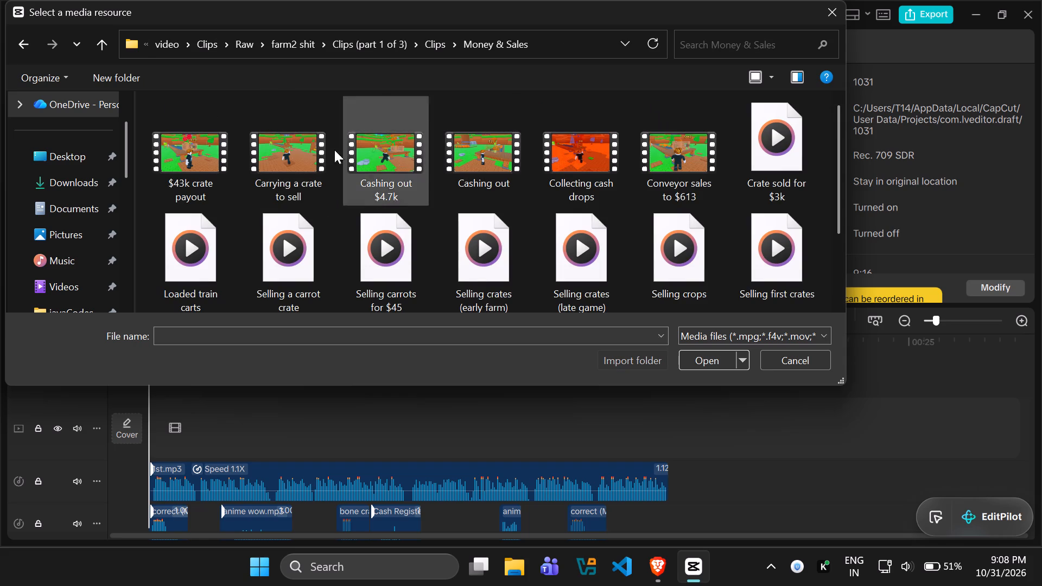
pyautogui.scroll(-1, 338, 164)
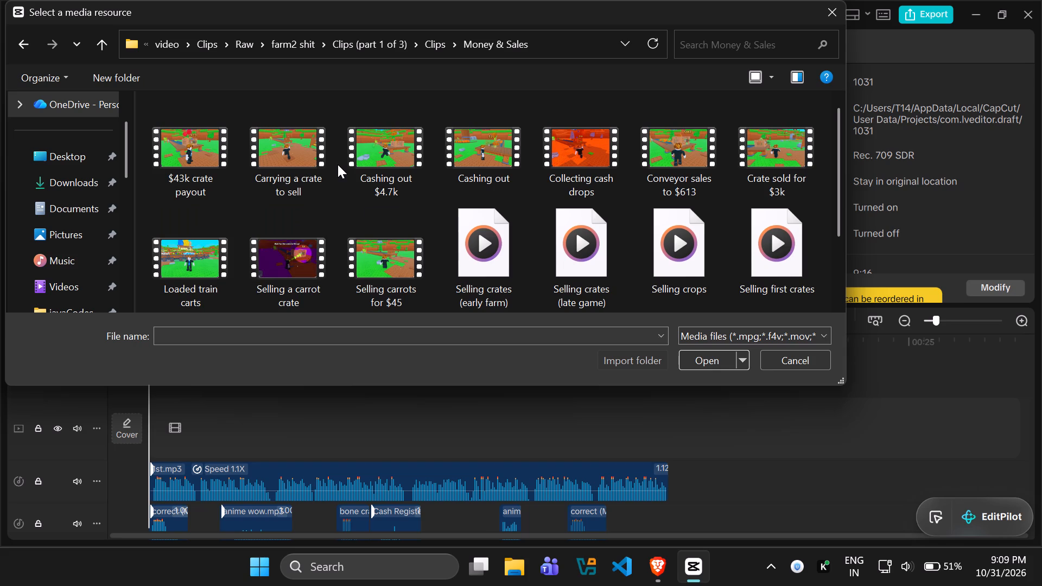
pyautogui.click(193, 146)
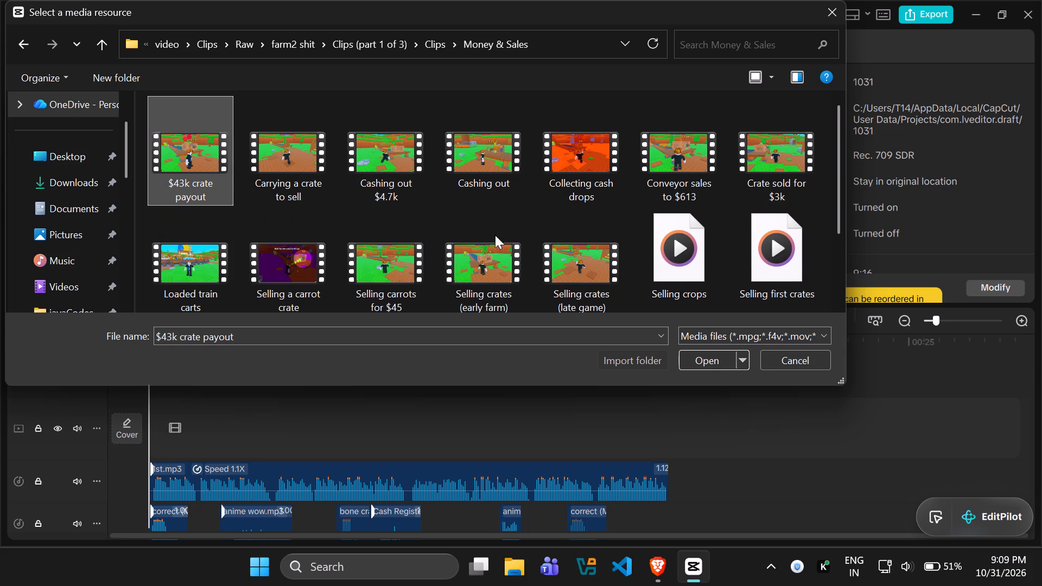
pyautogui.scroll(-1, 694, 306)
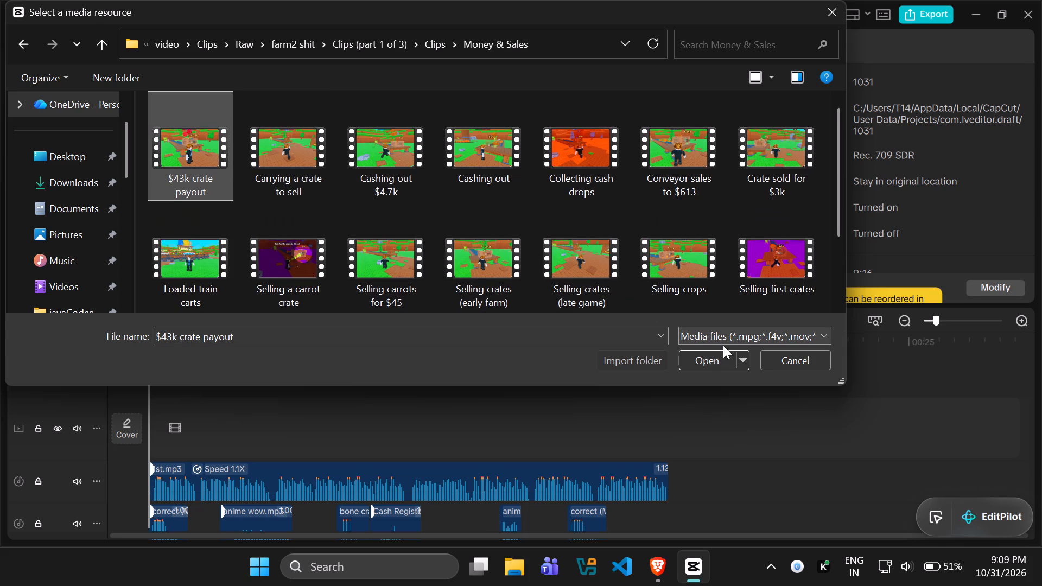
pyautogui.click(723, 360)
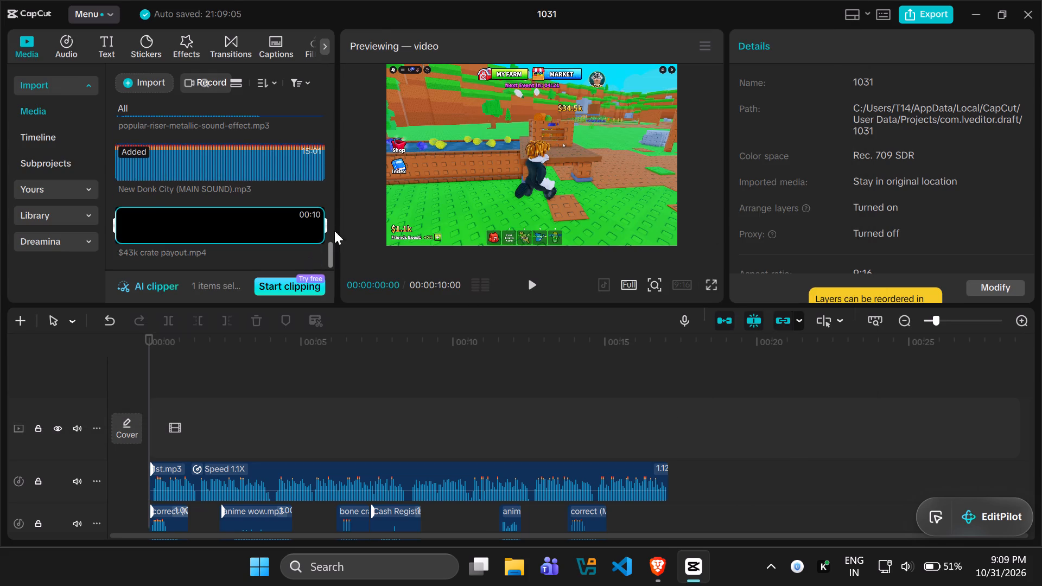
# Preview the first few seconds of the $43k crate payout clip.
pyautogui.click(532, 281)
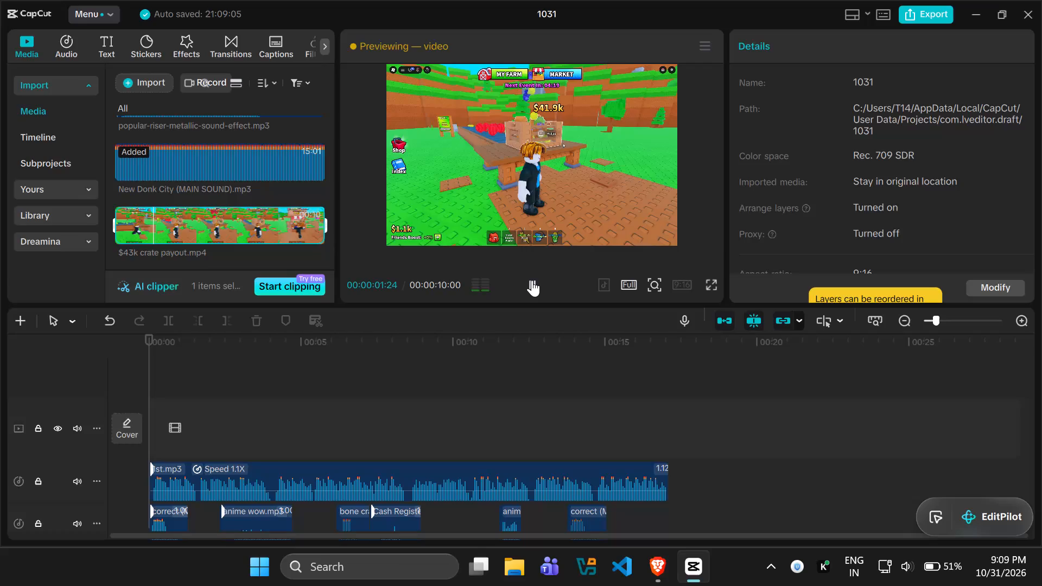
pyautogui.click(532, 280)
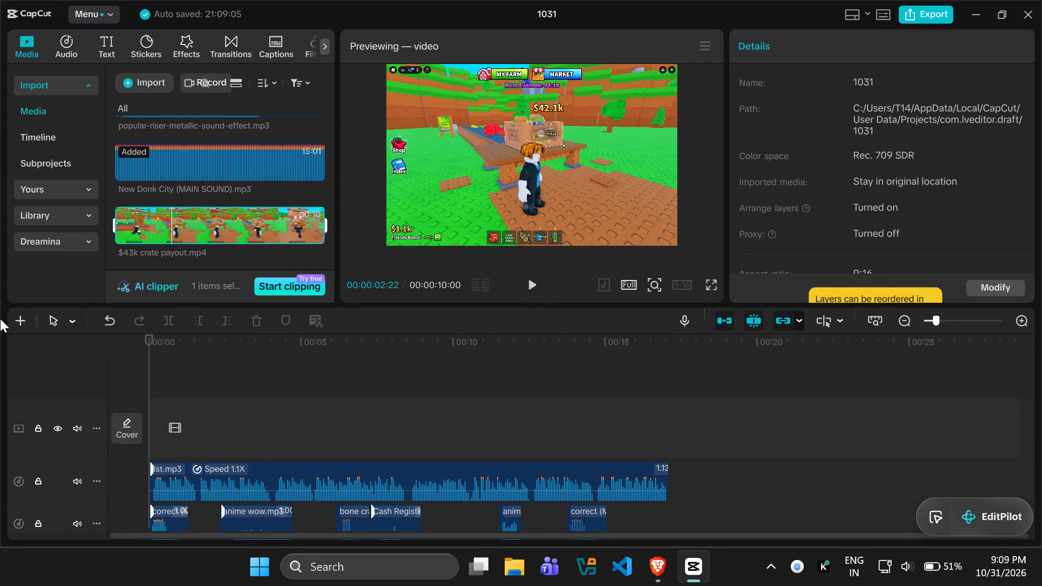
# Create a new timeline and name it afk clip.
pyautogui.click(19, 315)
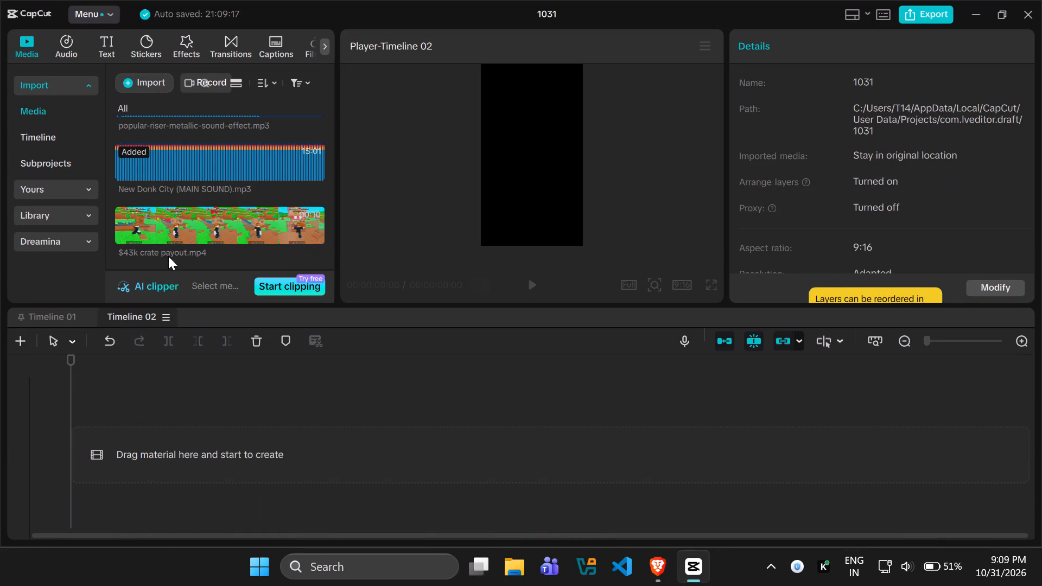
pyautogui.rightClick(155, 319)
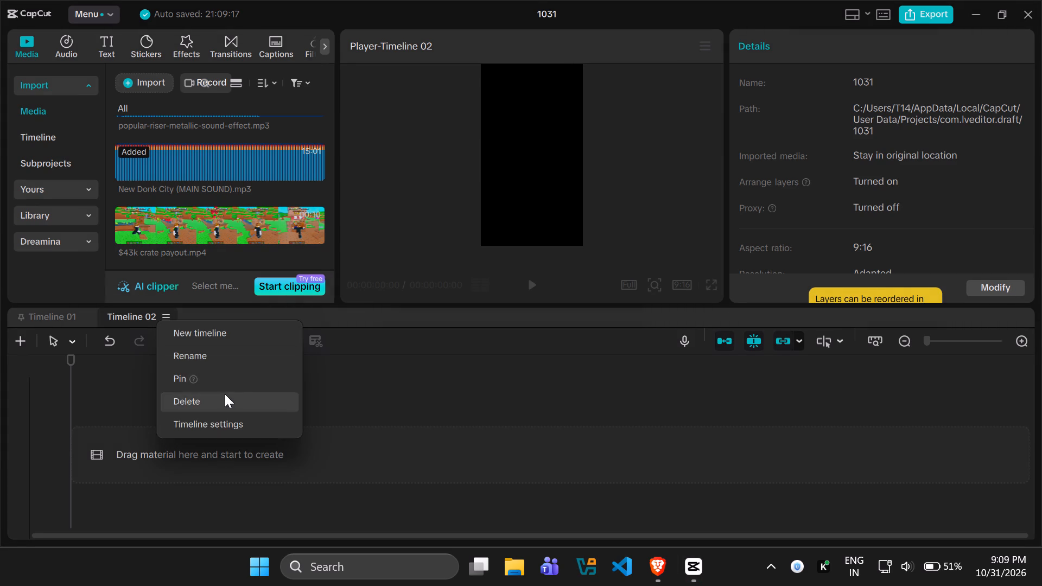
pyautogui.click(207, 349)
pyautogui.hotkey('ctrl', 'BackSpace')
pyautogui.hotkey('ctrl', 'BackSpace')
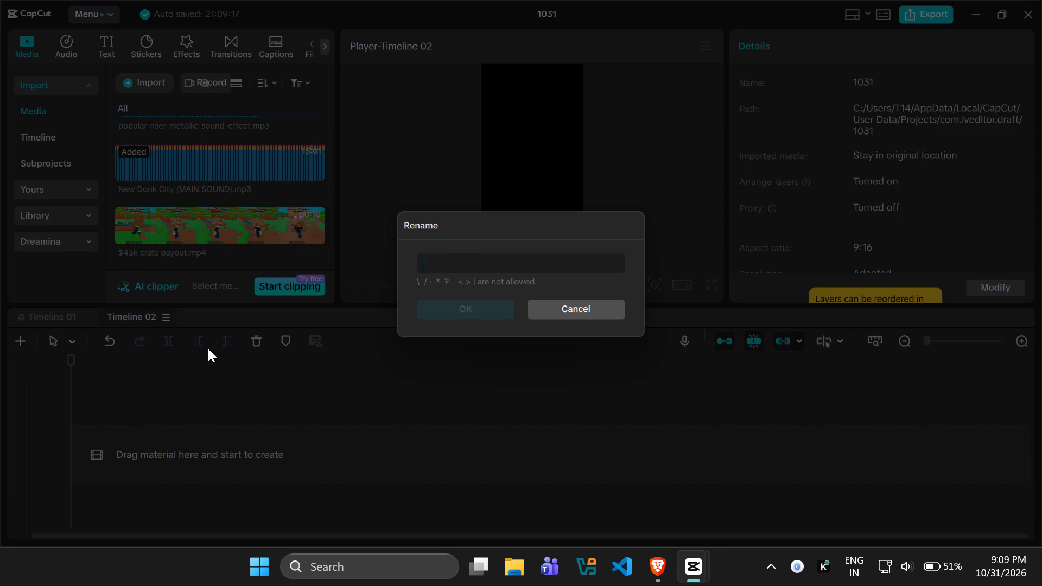
pyautogui.hotkey('ctrl', 'BackSpace')
pyautogui.hotkey('ctrl', 'BackSpace')
pyautogui.write('afk clip')
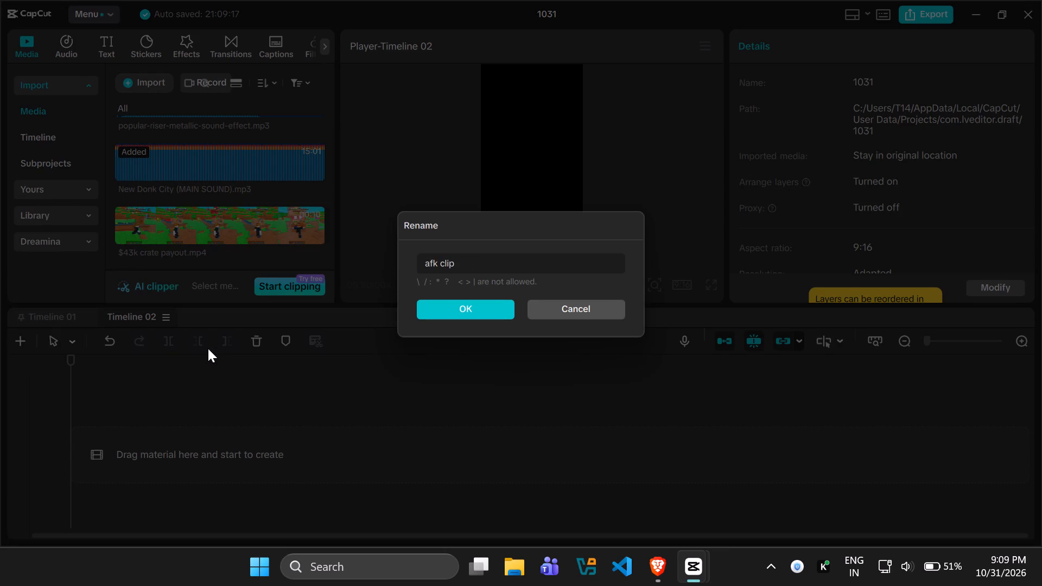
pyautogui.click(447, 312)
# Place the $43k crate payout clip at the start of the afk clip timeline.
pyautogui.moveTo(185, 219); pyautogui.dragTo(209, 257)
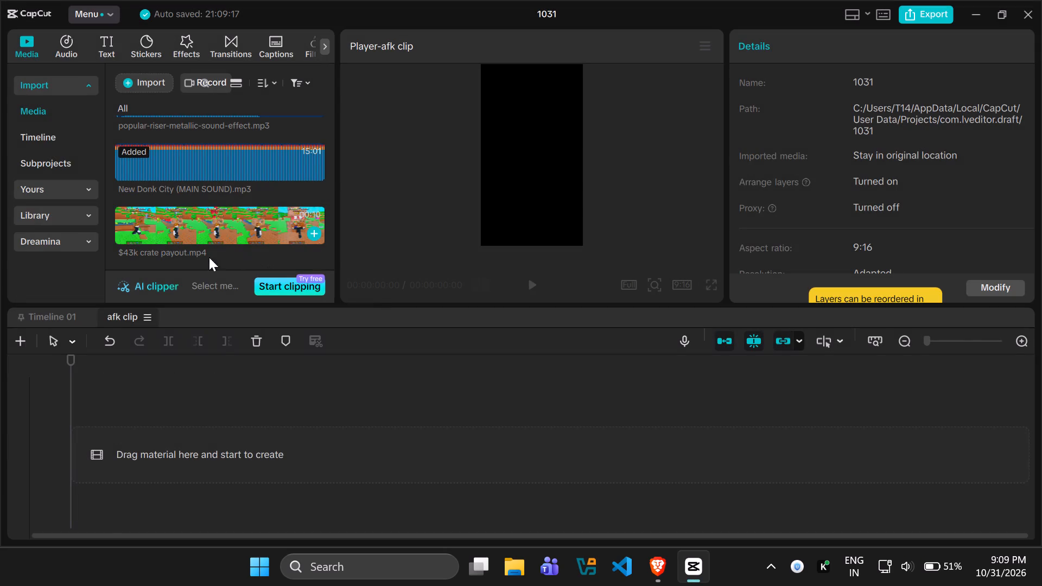
pyautogui.moveTo(209, 257); pyautogui.dragTo(186, 431)
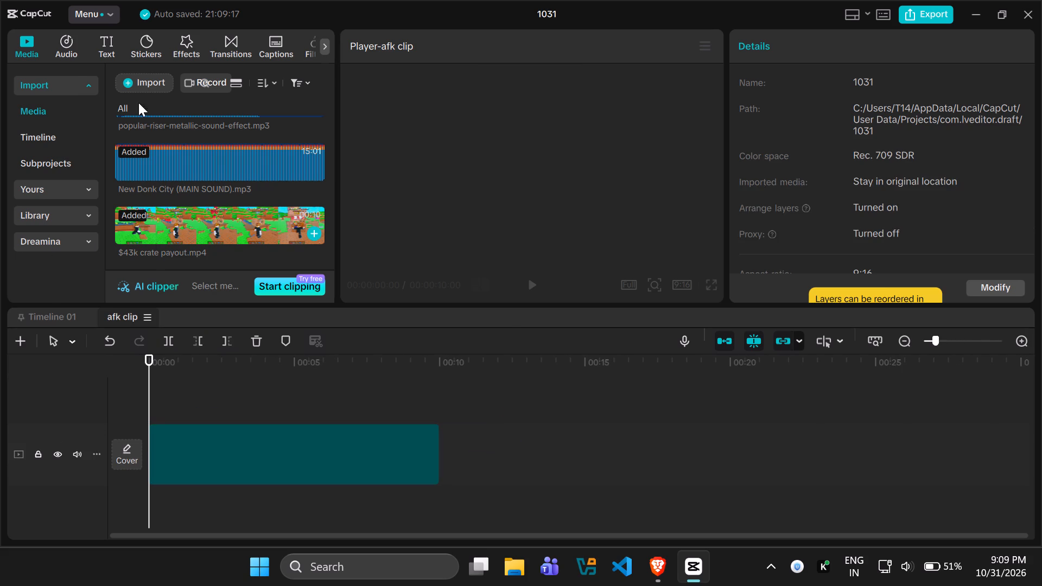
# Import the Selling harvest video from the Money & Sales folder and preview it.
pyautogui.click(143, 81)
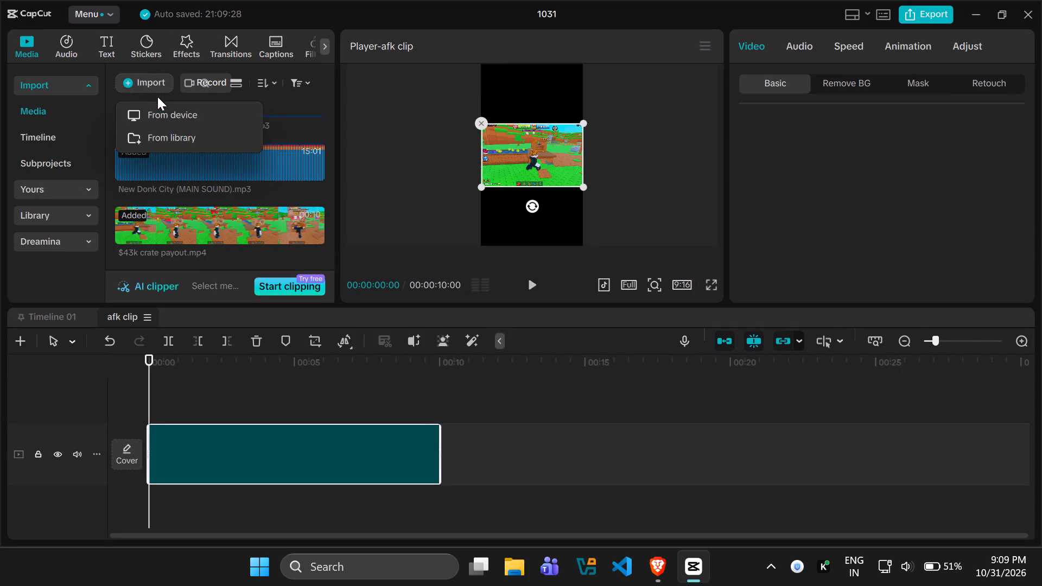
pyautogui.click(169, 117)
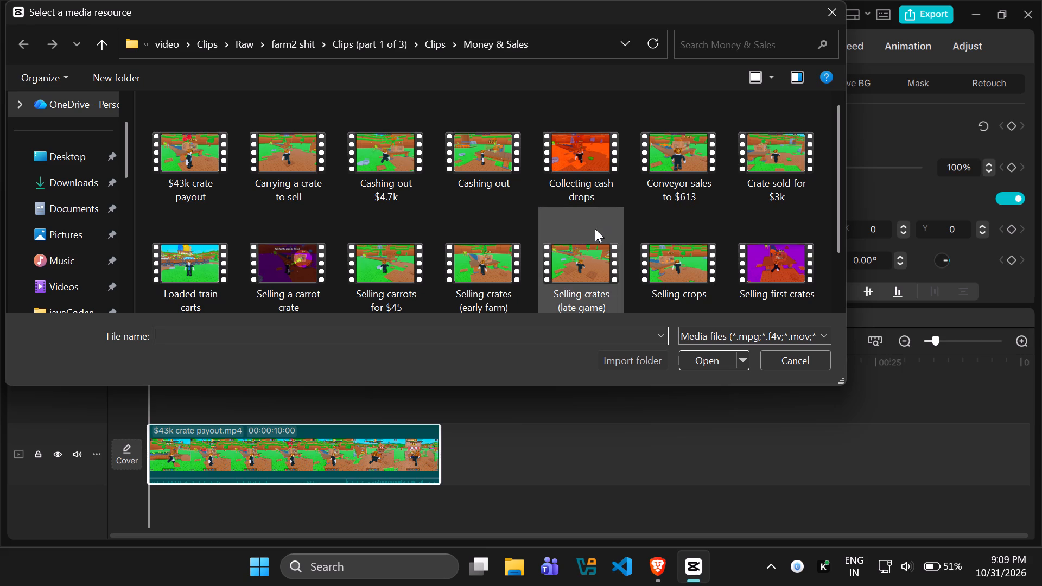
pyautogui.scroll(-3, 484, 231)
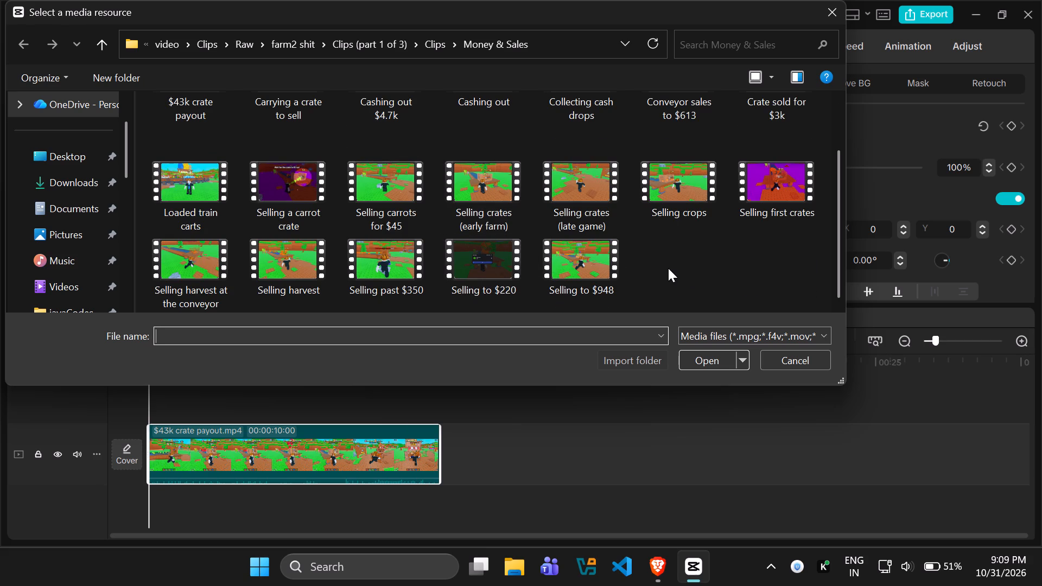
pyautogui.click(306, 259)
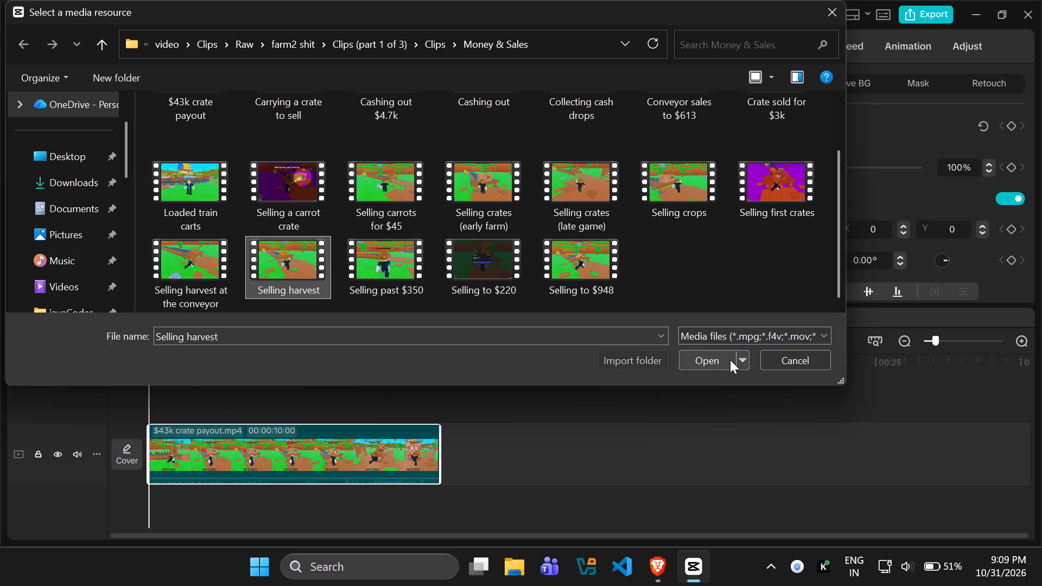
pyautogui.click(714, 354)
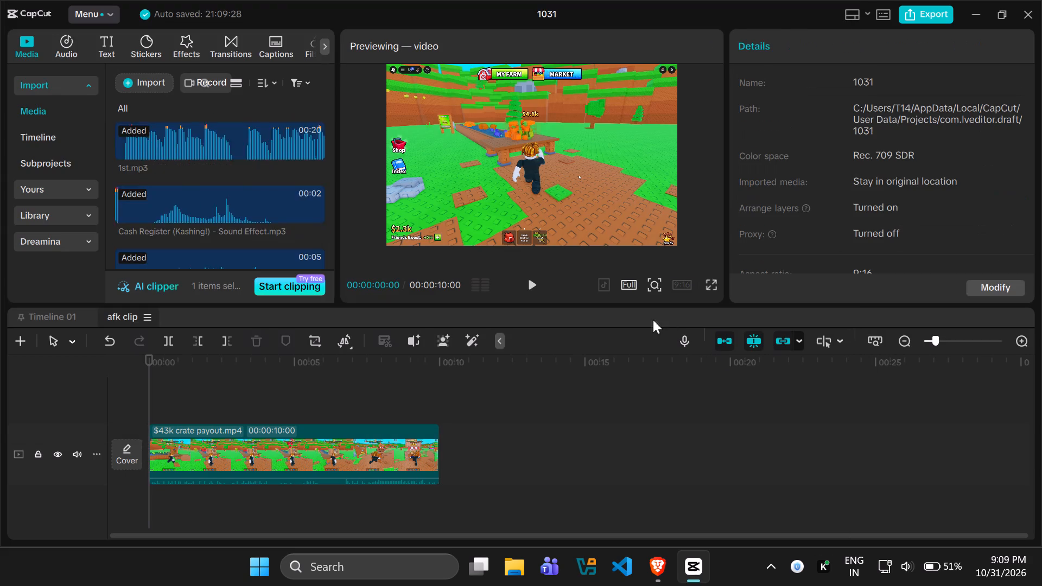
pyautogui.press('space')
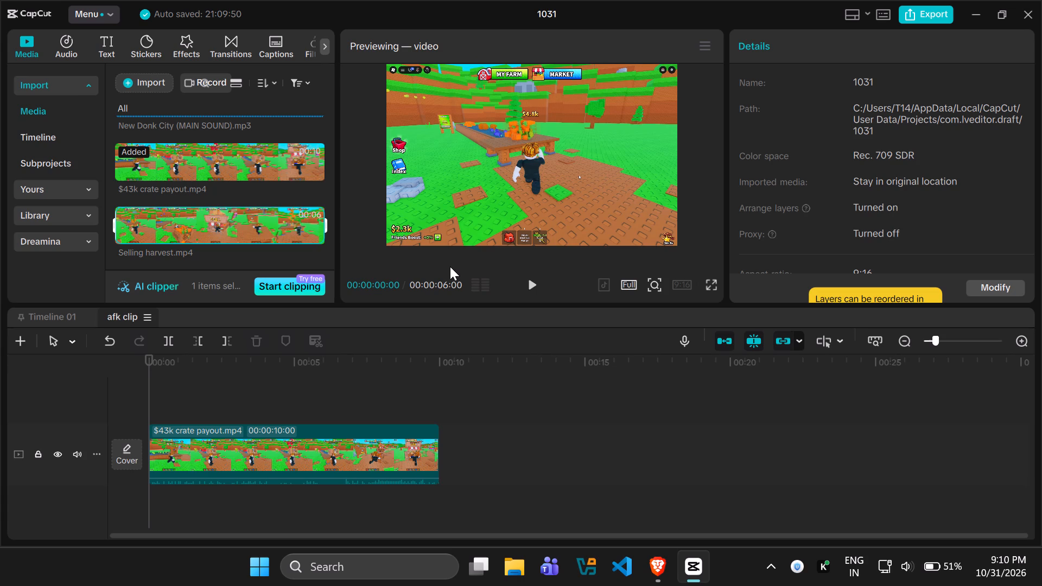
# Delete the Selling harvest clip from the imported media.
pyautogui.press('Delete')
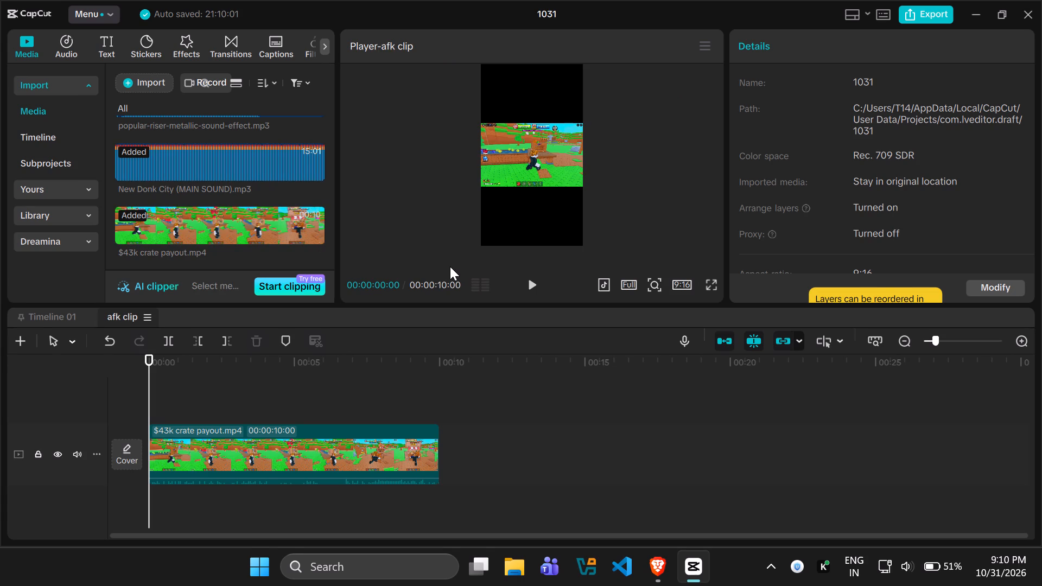
# Import the Cocoon Lily seed (1 in 740) video from the Seed Rolls & Rare Pulls folder inside Clips.
pyautogui.click(138, 87)
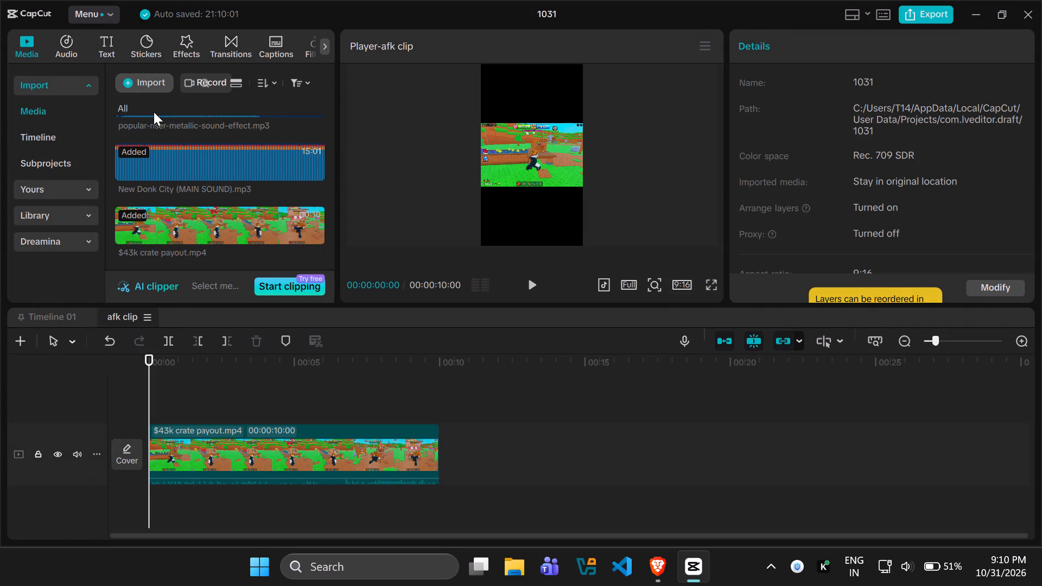
pyautogui.click(155, 113)
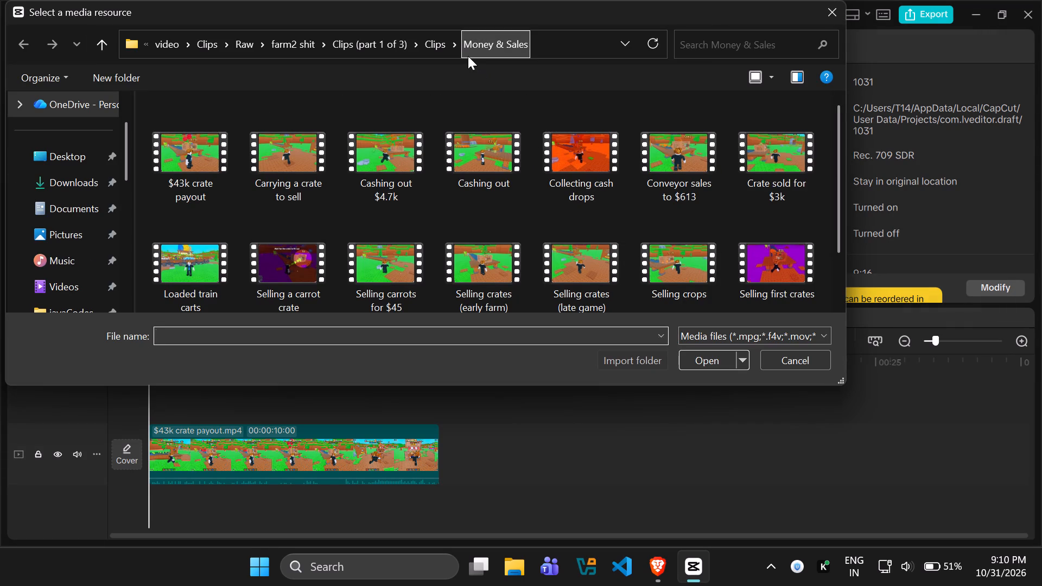
pyautogui.scroll(-4, 529, 210)
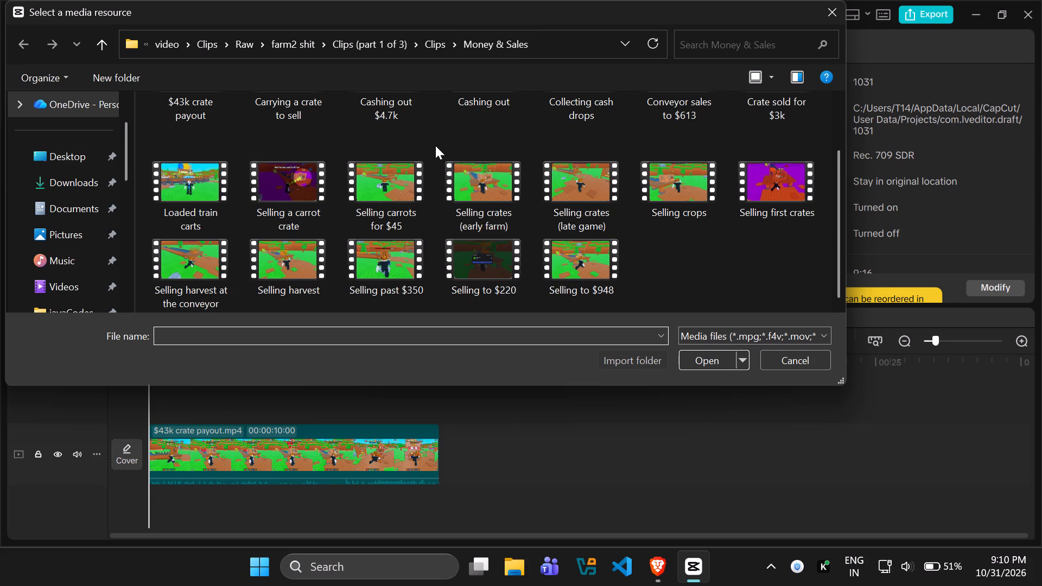
pyautogui.scroll(1, 433, 152)
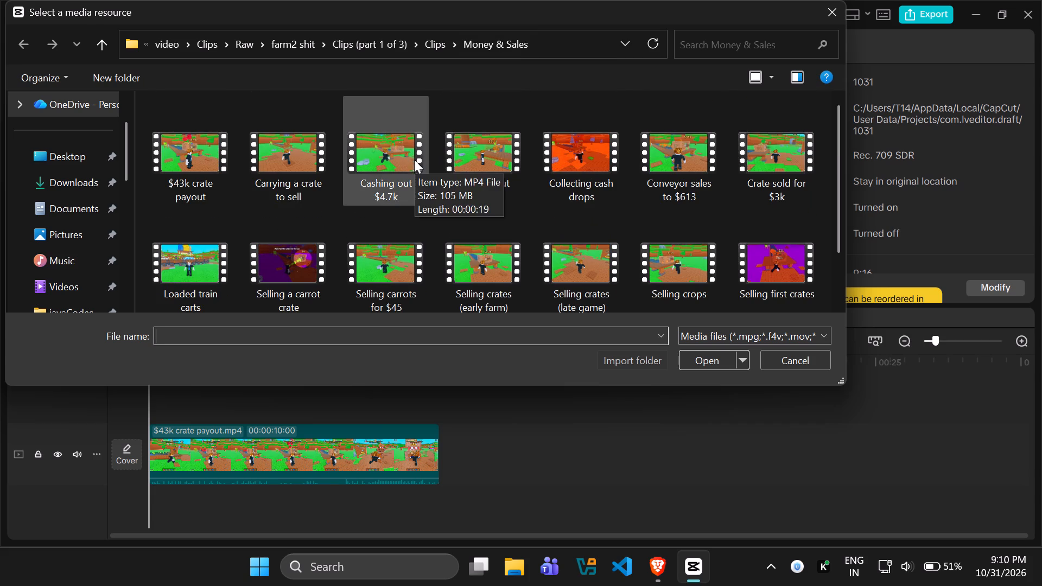
pyautogui.click(436, 55)
pyautogui.doubleClick(374, 152)
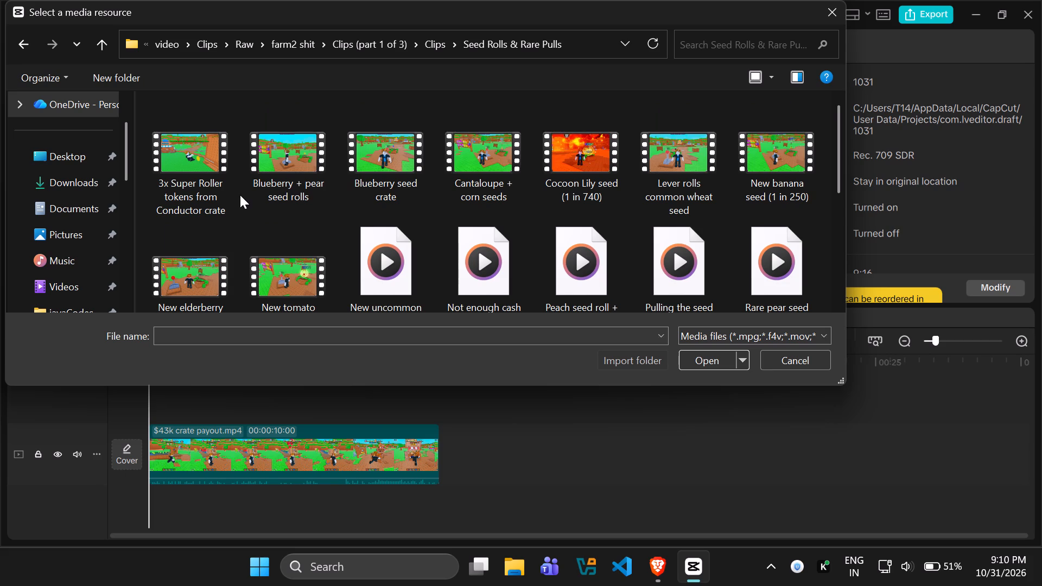
pyautogui.scroll(-1, 240, 195)
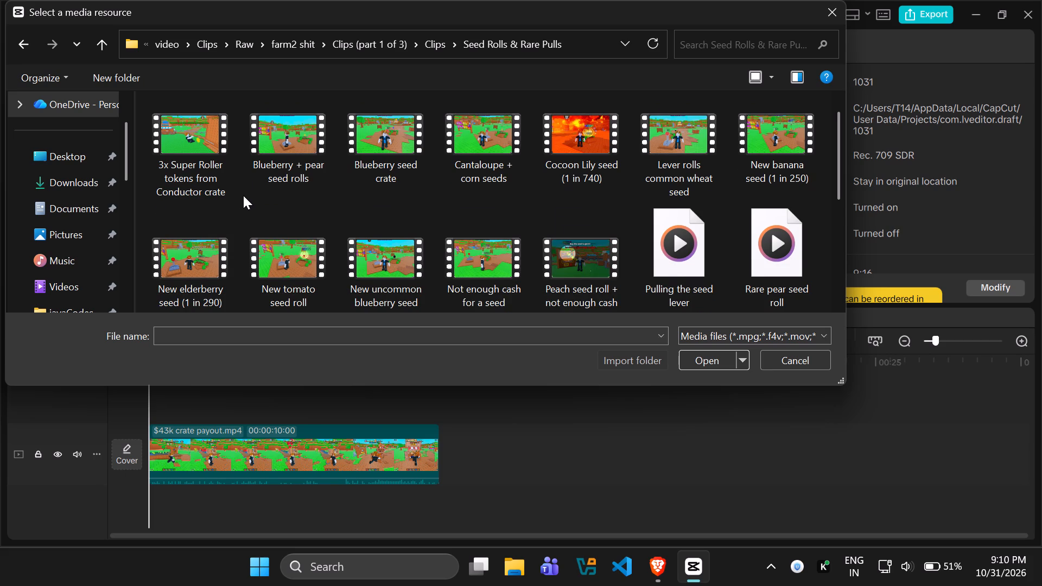
pyautogui.click(562, 123)
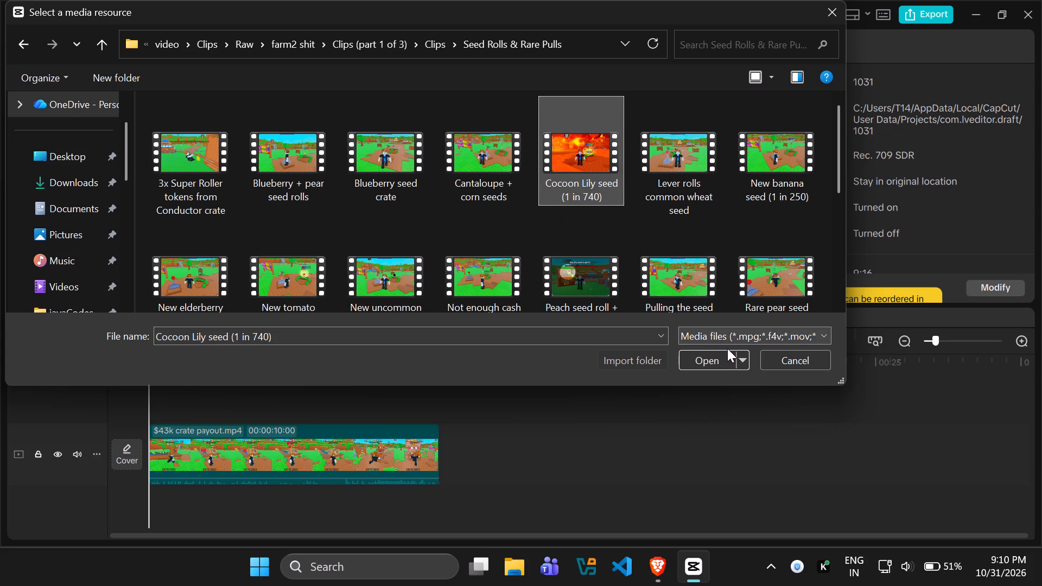
pyautogui.click(720, 359)
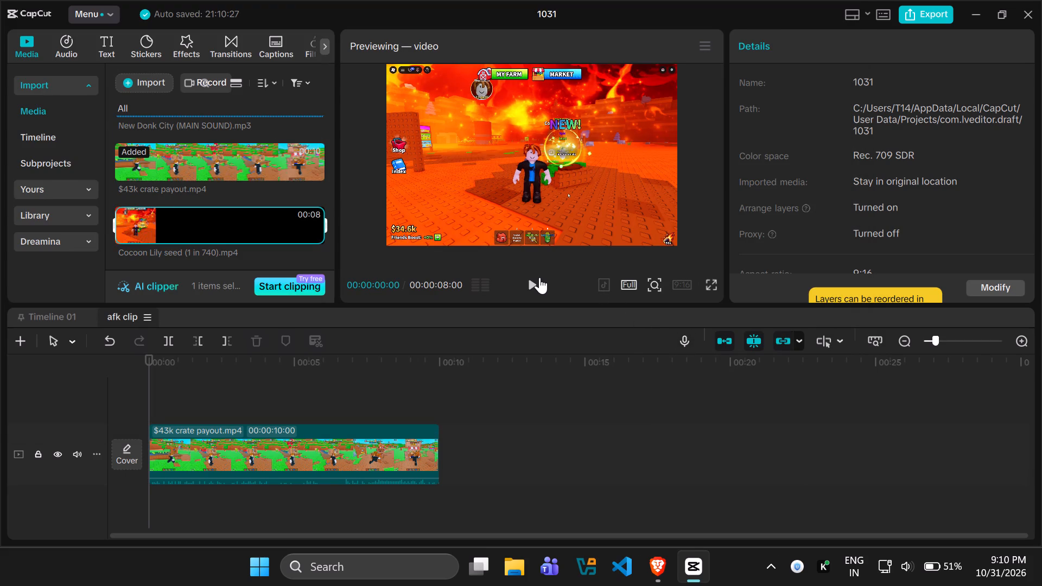
# Preview the first few seconds of the Cocoon Lily seed clip.
pyautogui.click(537, 277)
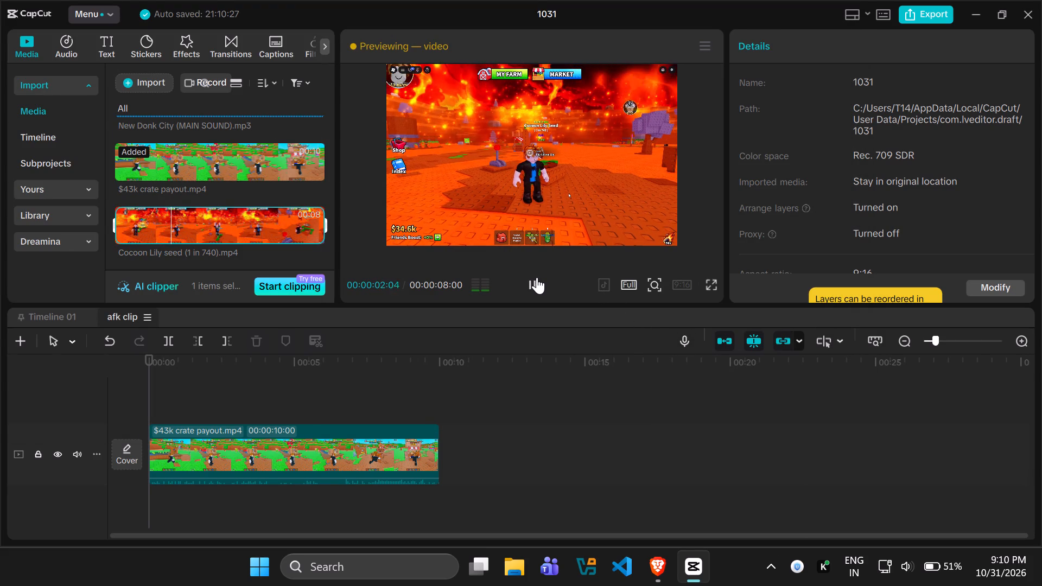
# Create another new timeline and place the Cocoon Lily seed (1 in 740) clip at its start.
pyautogui.click(14, 341)
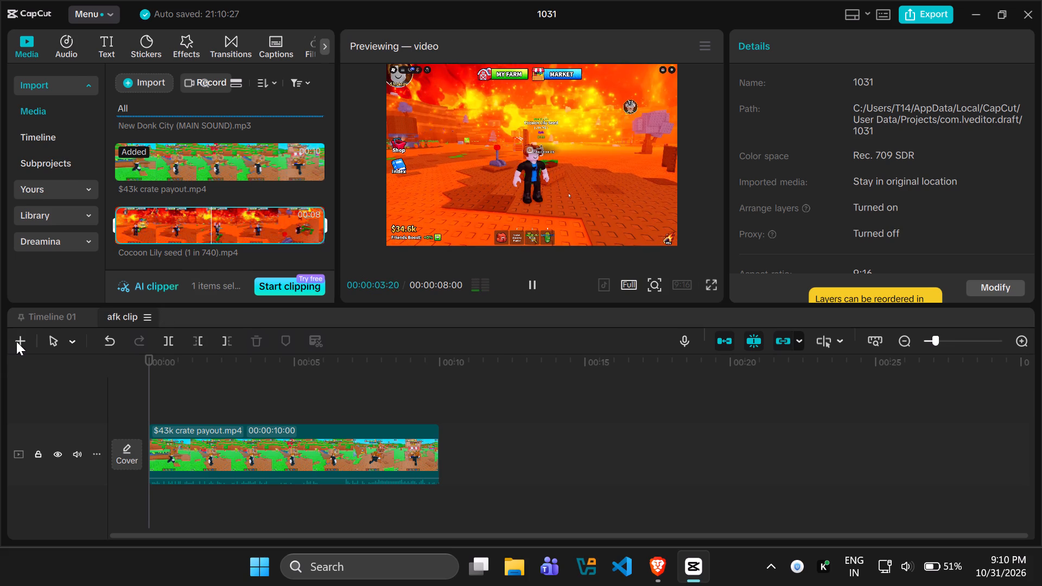
pyautogui.moveTo(205, 220); pyautogui.dragTo(219, 240)
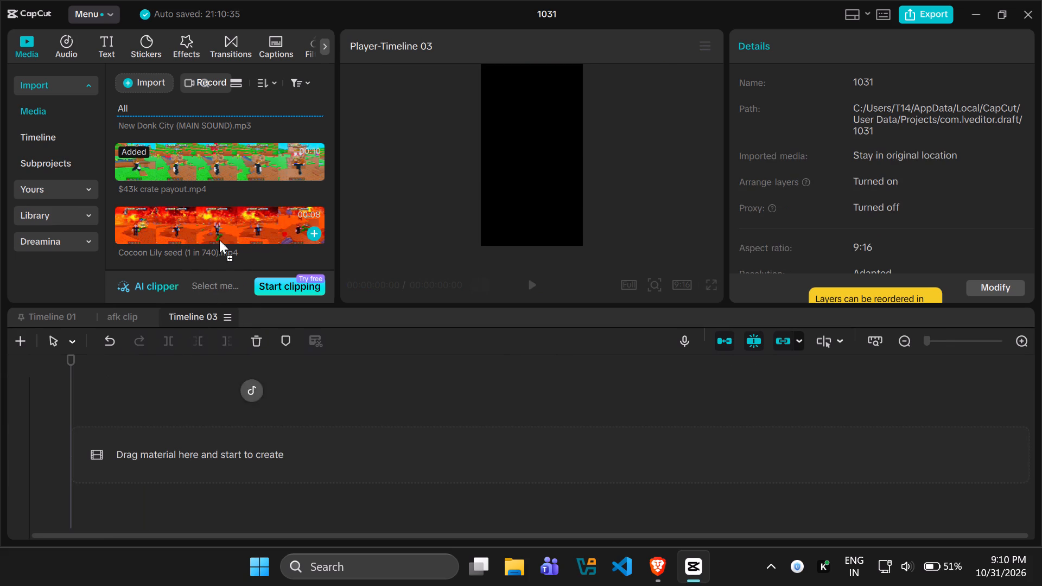
pyautogui.moveTo(219, 240); pyautogui.dragTo(164, 445)
# Rename the timeline holding the Cocoon Lily clip as seed roll.
pyautogui.rightClick(171, 318)
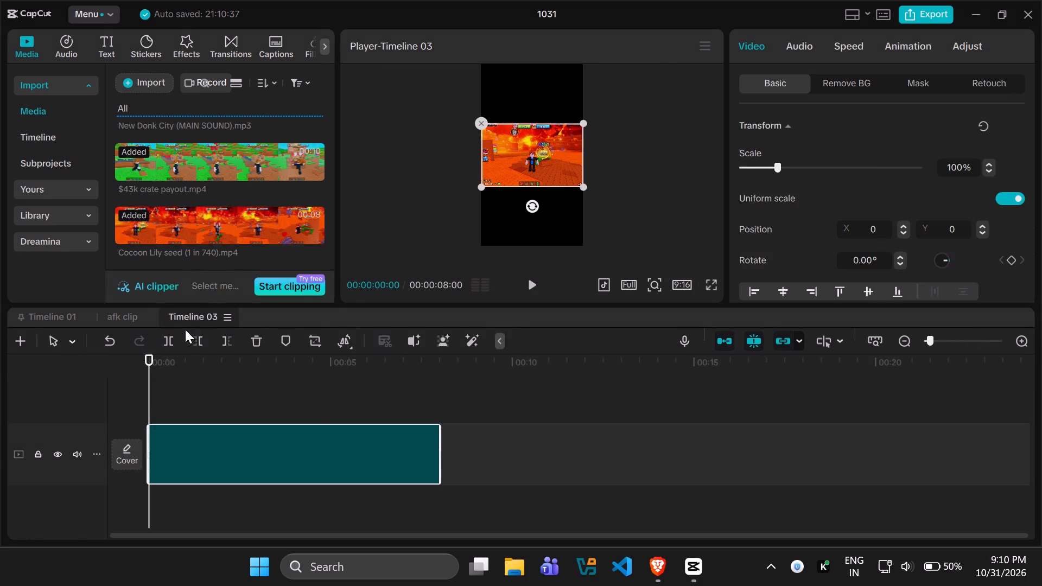
pyautogui.click(202, 356)
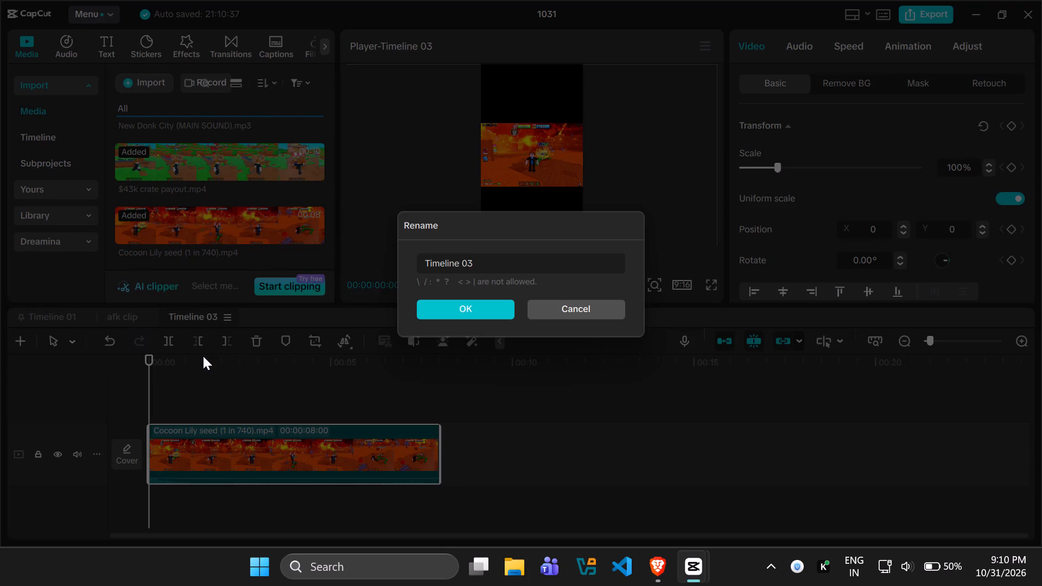
pyautogui.hotkey('ctrl', 'BackSpace')
pyautogui.hotkey('ctrl', 'BackSpace')
pyautogui.hotkey('ctrl', 'BackSpace')
pyautogui.hotkey('ctrl', 'BackSpace')
pyautogui.write('seed roll')
pyautogui.click(455, 313)
# Return to Timeline 01 and listen to the audio from the start, replaying from about 4 seconds to about 12 seconds.
pyautogui.click(49, 309)
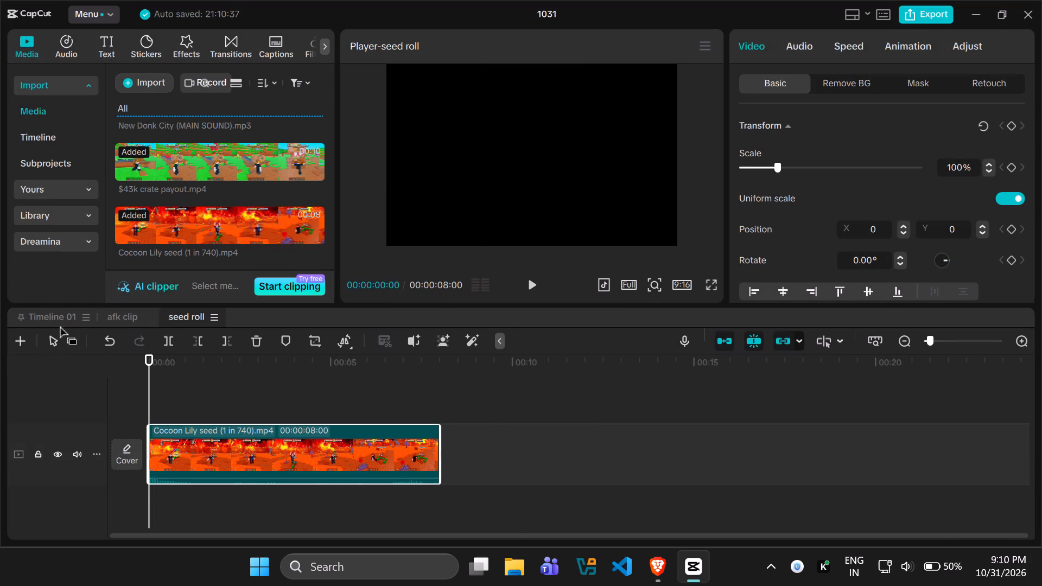
pyautogui.press('space')
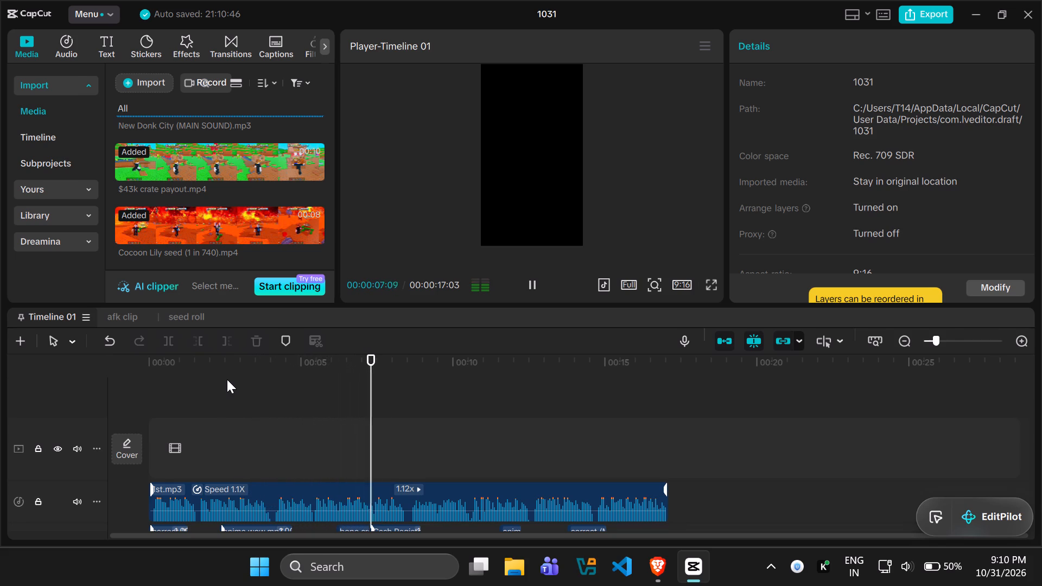
pyautogui.press('space')
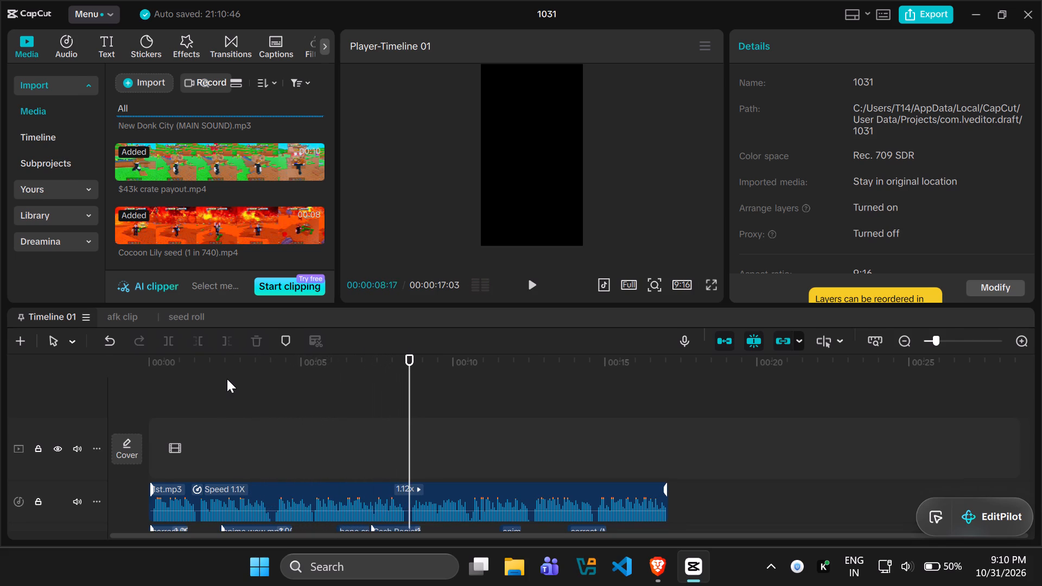
pyautogui.moveTo(404, 410); pyautogui.dragTo(277, 411)
pyautogui.press('space')
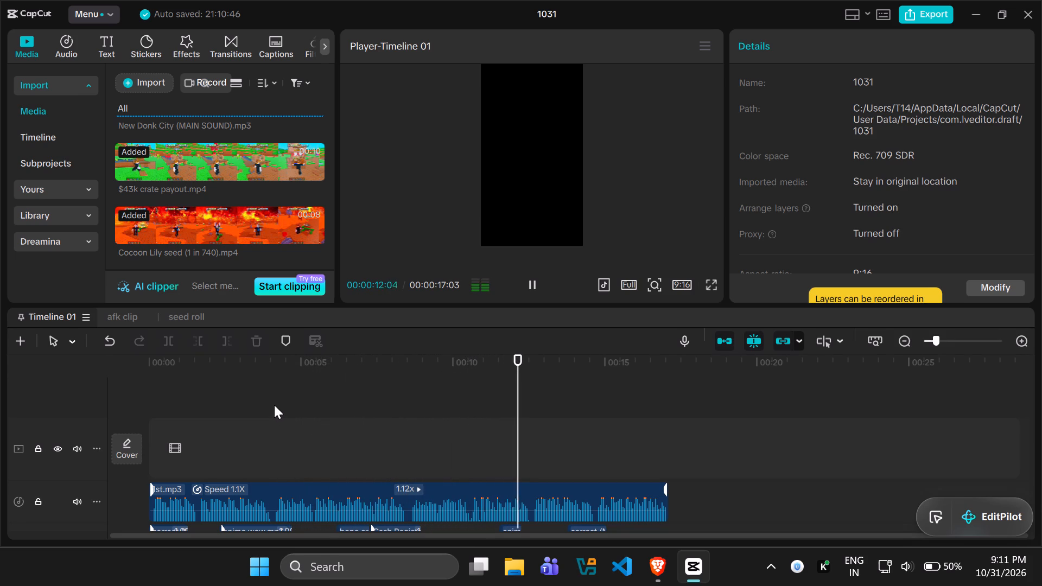
pyautogui.press('space')
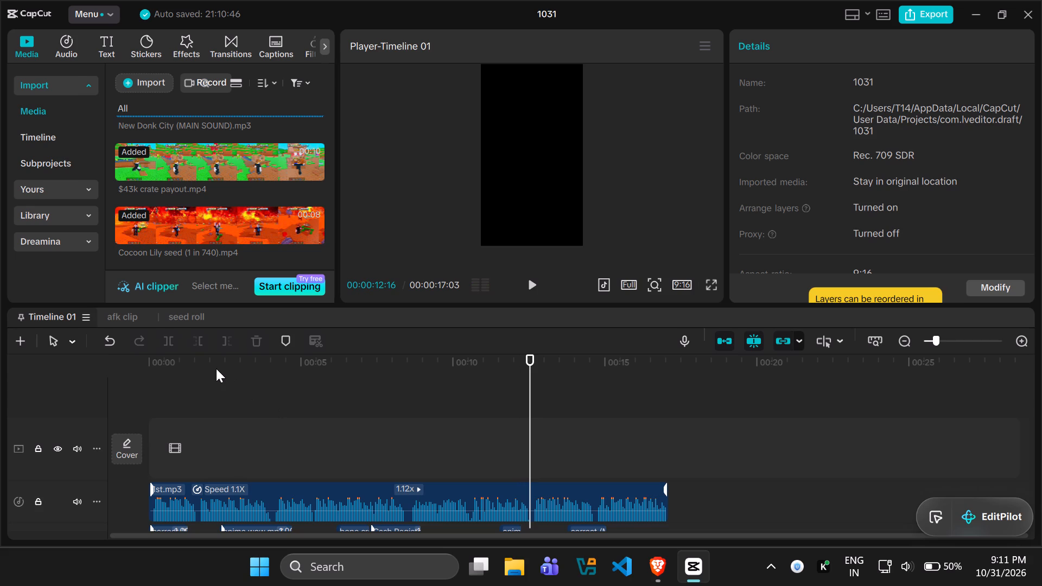